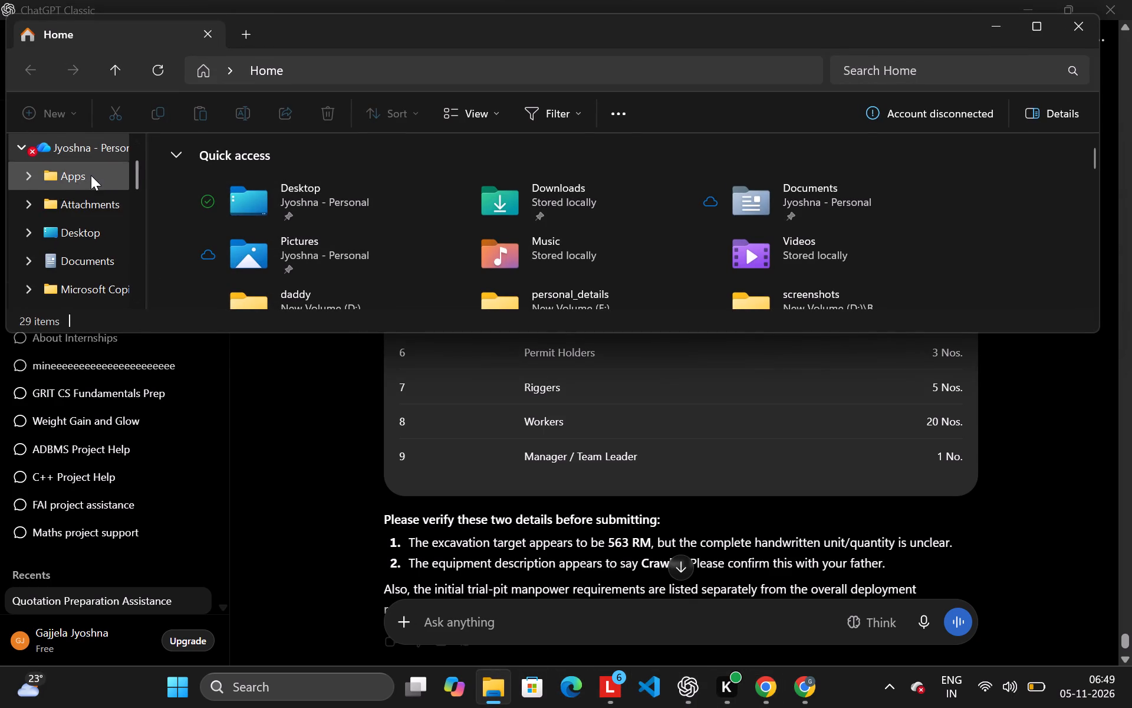
# Open WhatsApp Image 2026-11-04 at 8.10.32 PM.jpeg from File Explorer's recent files and read the upper handwritten notes on readiness and trial pits.
pyautogui.scroll(3, 91, 175)
pyautogui.scroll(-2, 55, 251)
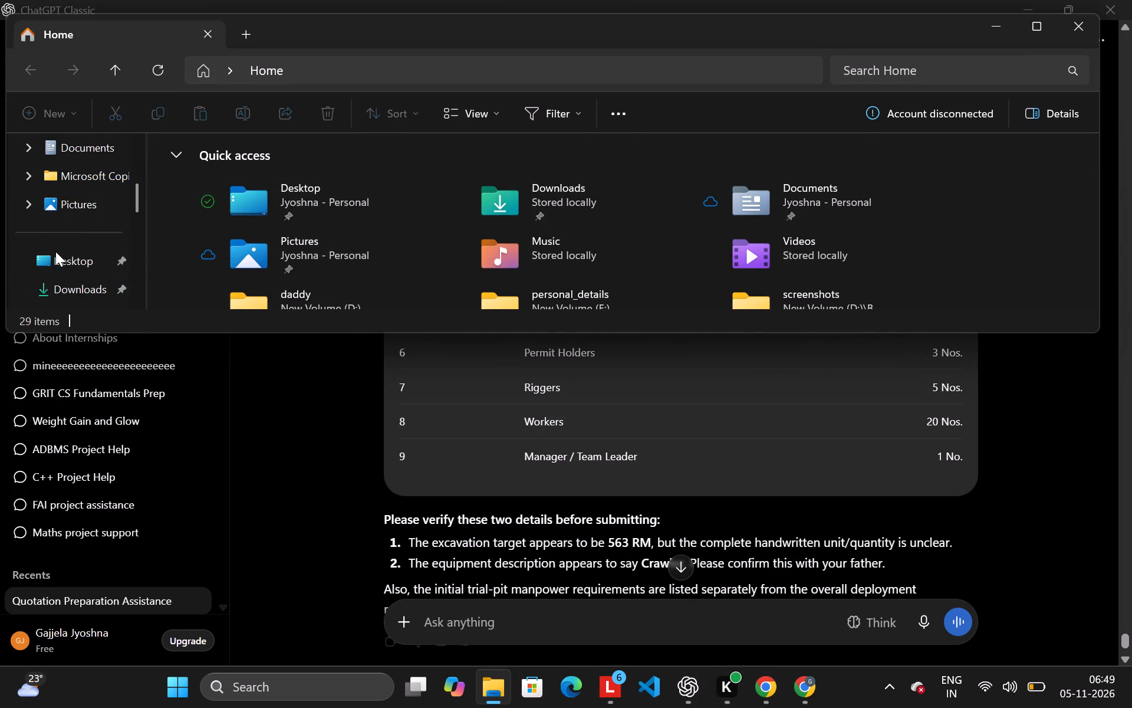
pyautogui.scroll(4, 55, 251)
pyautogui.click(52, 146)
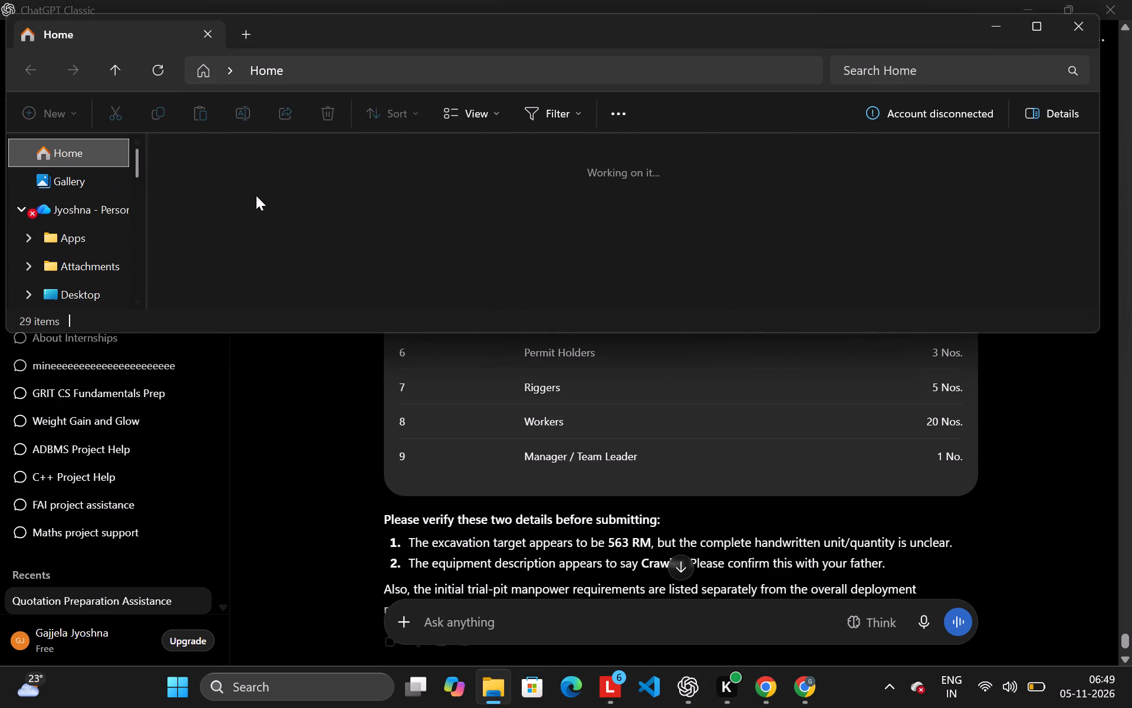
pyautogui.scroll(-1, 284, 234)
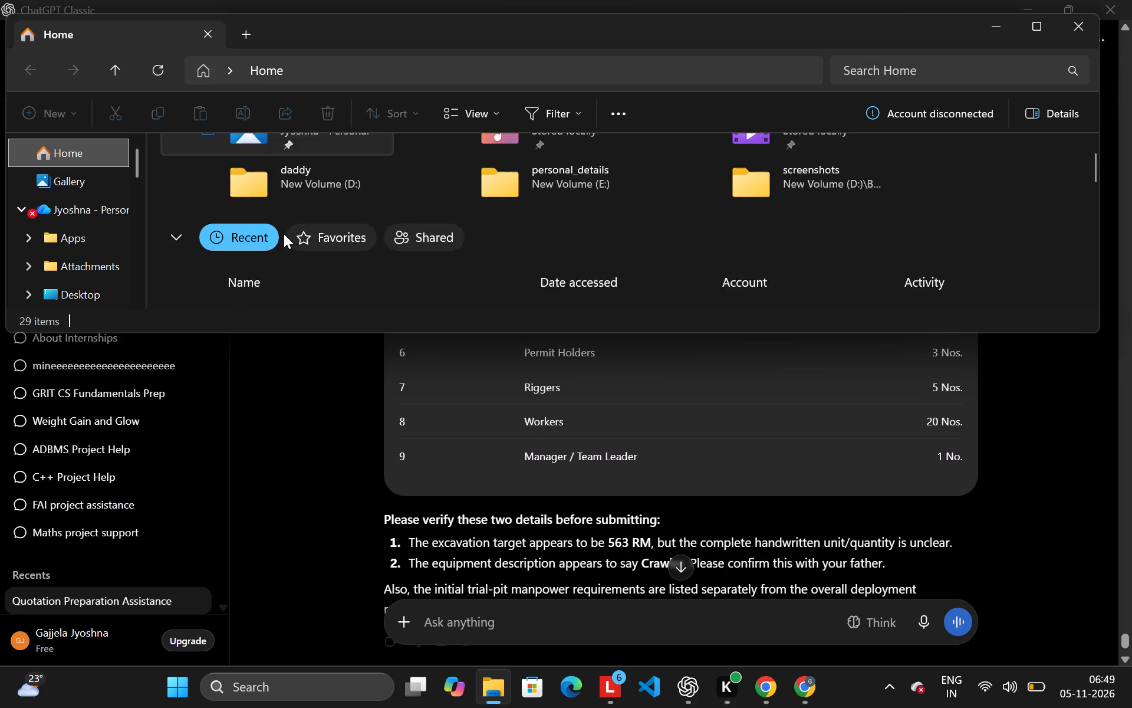
pyautogui.scroll(-2, 284, 234)
pyautogui.doubleClick(308, 220)
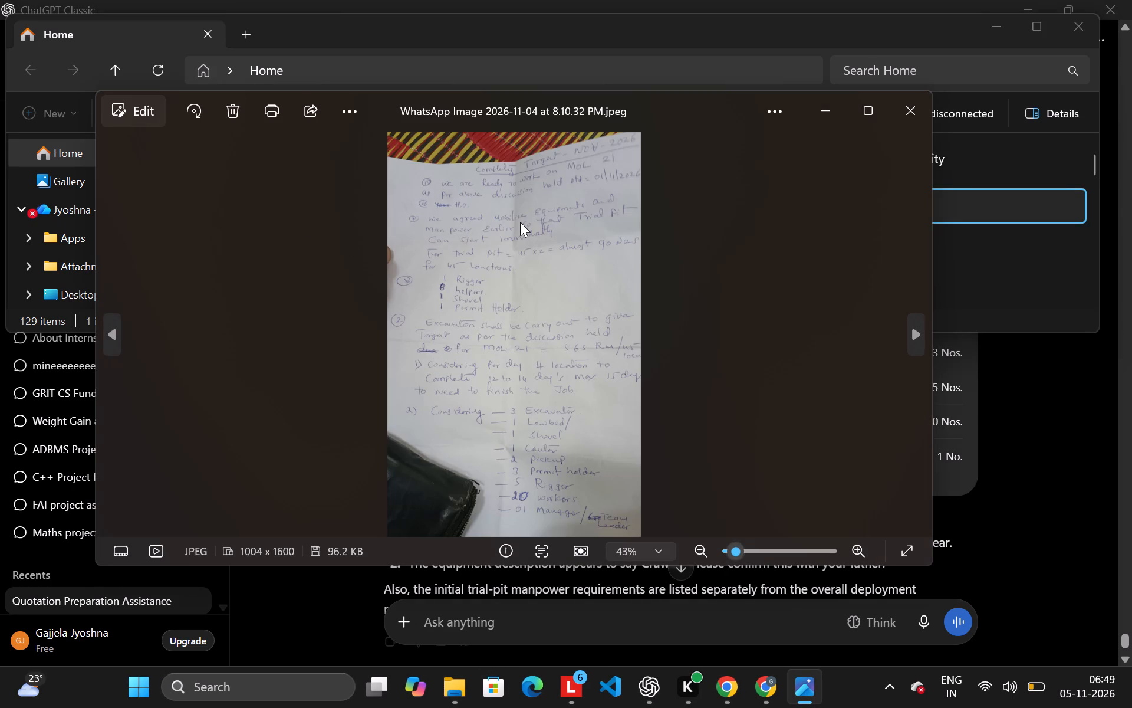
pyautogui.keyDown('ctrl'); pyautogui.scroll(9, 520, 222); pyautogui.keyUp('ctrl')
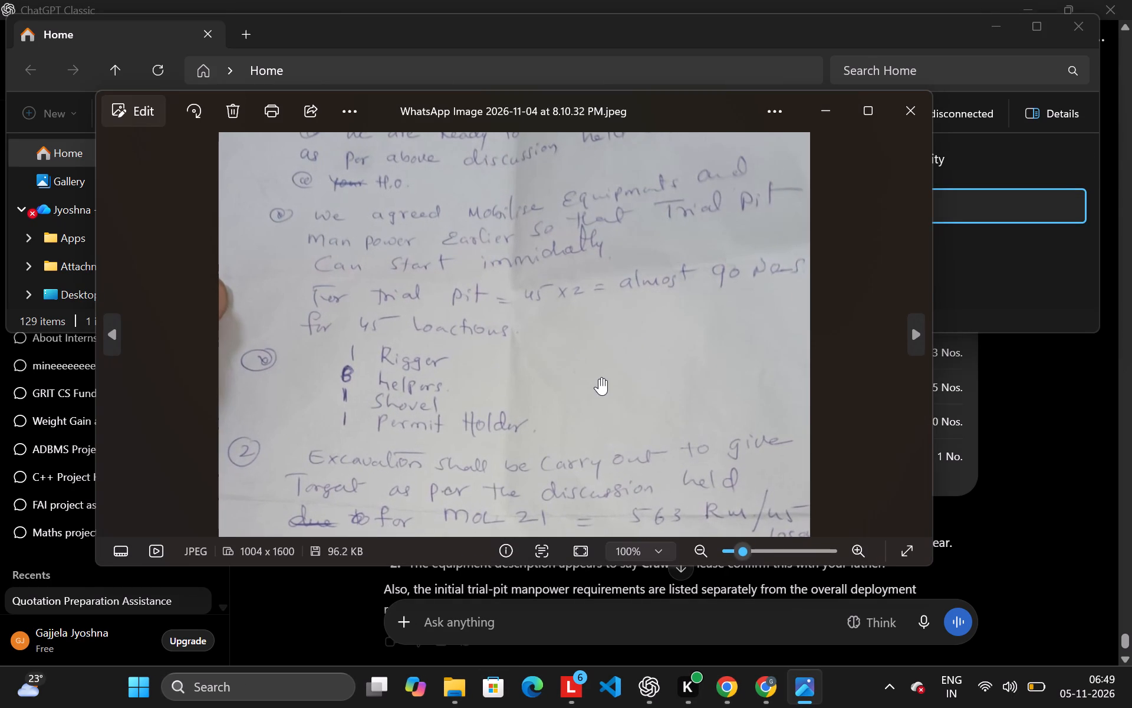
pyautogui.moveTo(577, 356); pyautogui.dragTo(568, 427)
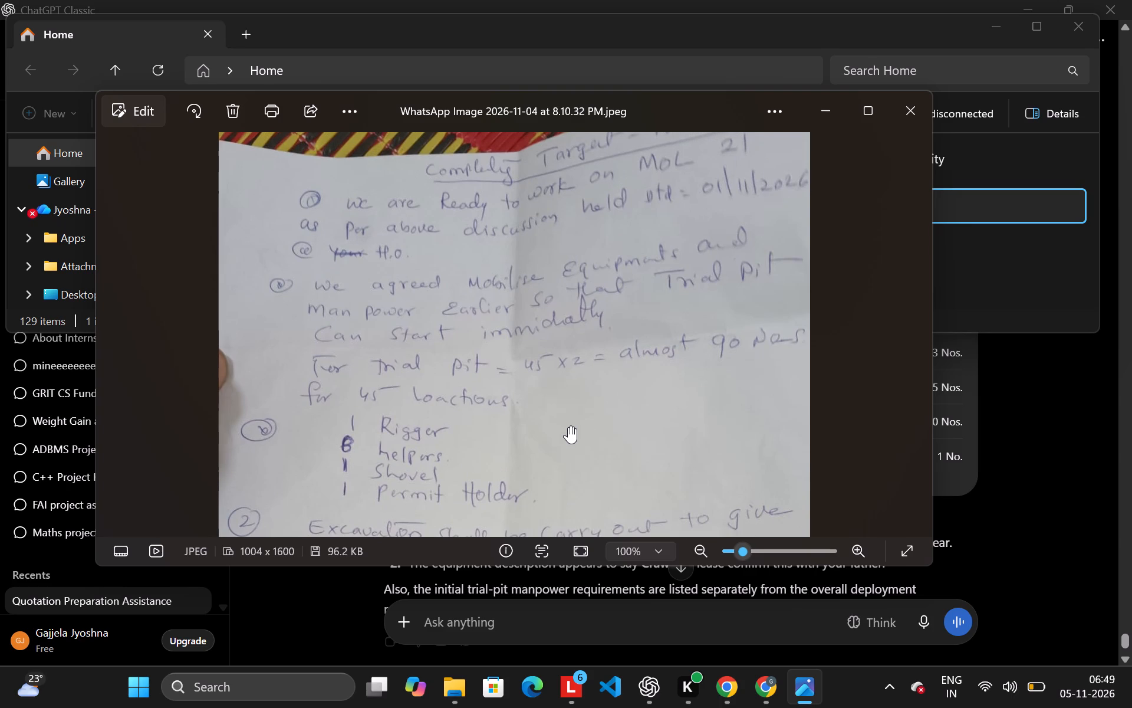
# Examine the handwritten instructions in the WhatsApp photo, checking the trial pit, excavation target and equipment entries.
pyautogui.moveTo(519, 444); pyautogui.dragTo(513, 384)
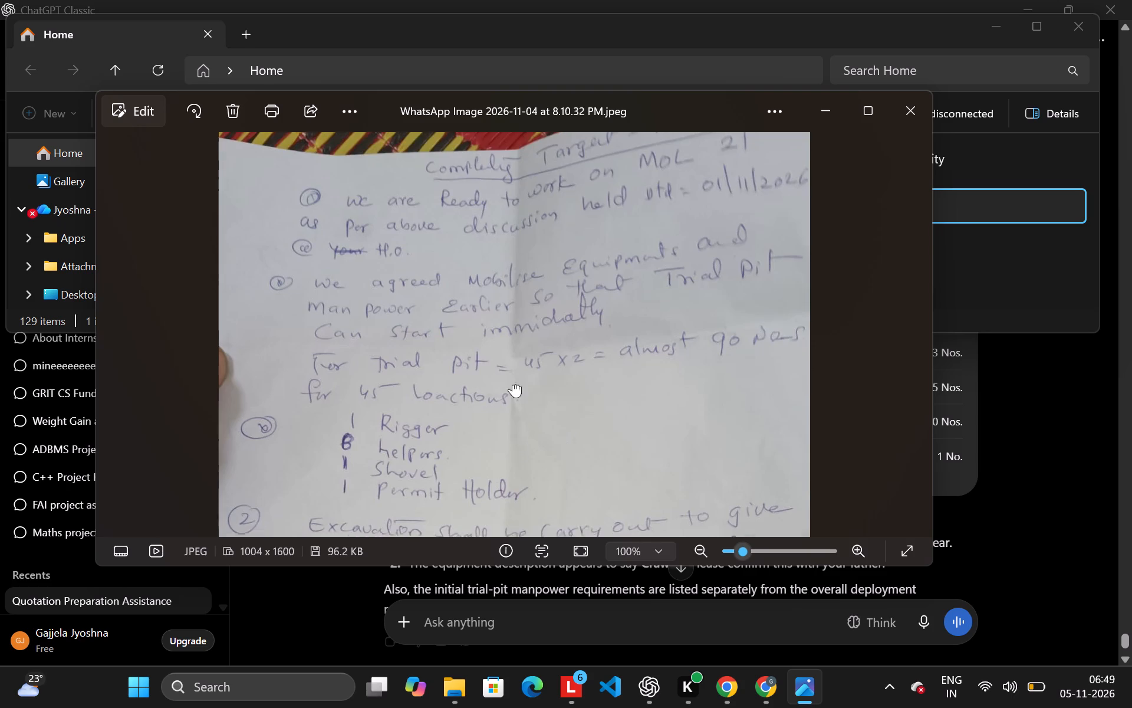
pyautogui.moveTo(513, 384); pyautogui.dragTo(488, 314)
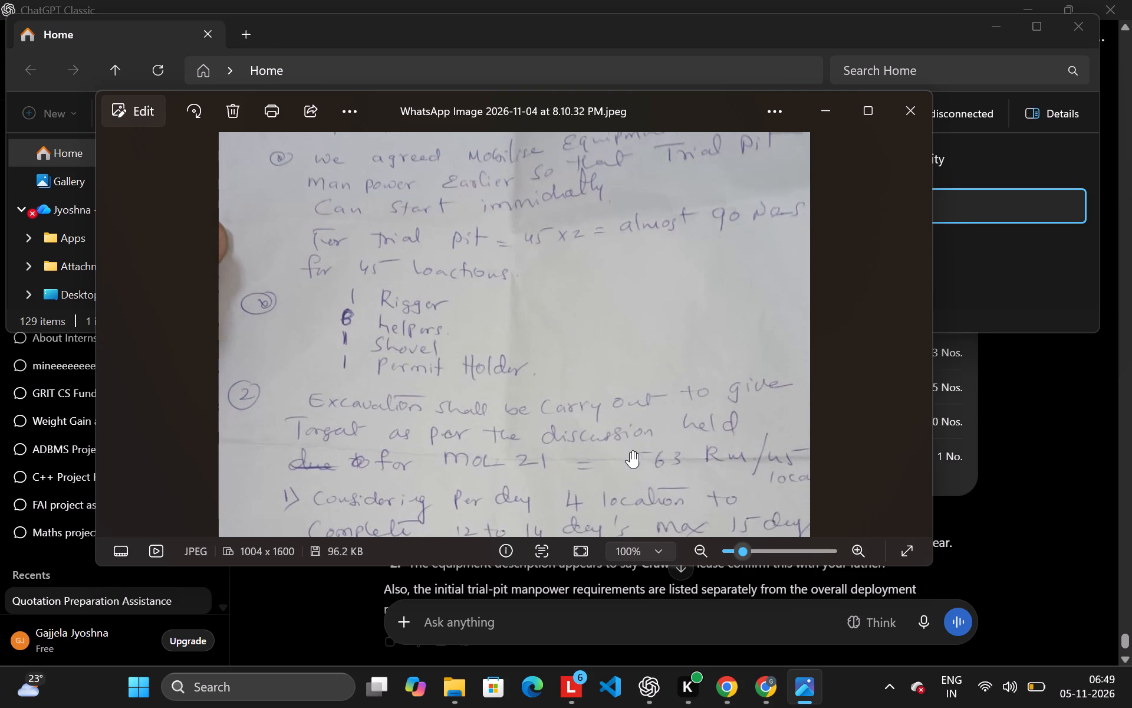
pyautogui.moveTo(600, 454); pyautogui.dragTo(515, 454)
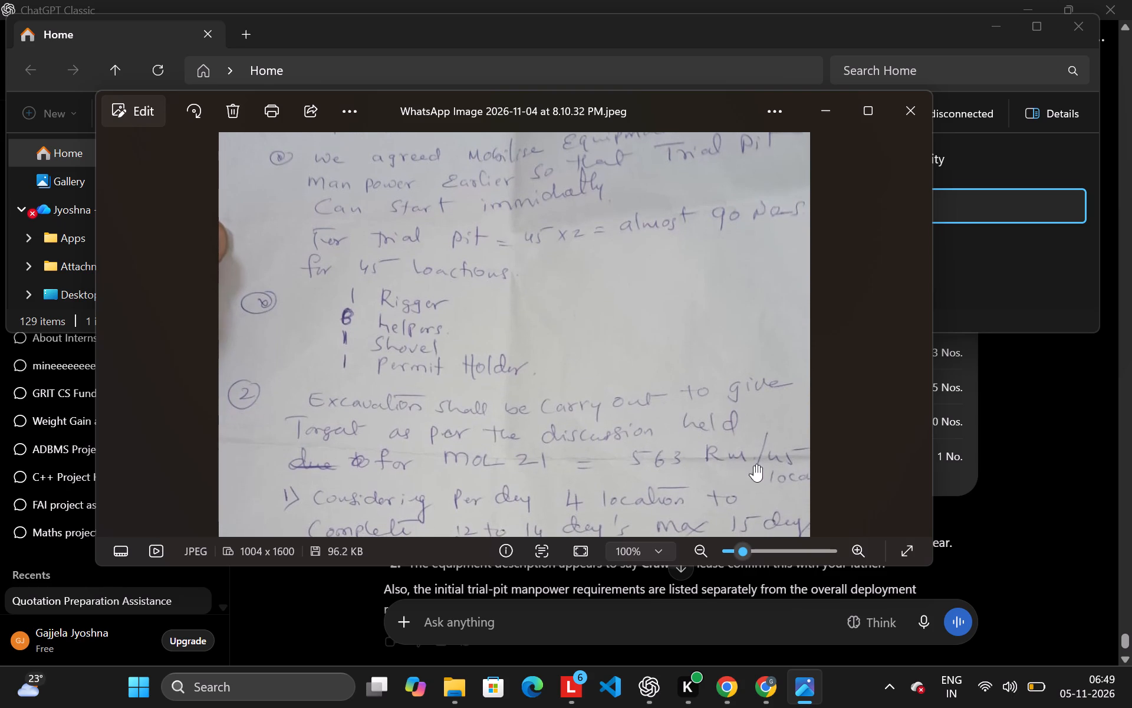
pyautogui.moveTo(754, 465); pyautogui.dragTo(656, 459)
pyautogui.scroll(-1, 656, 459)
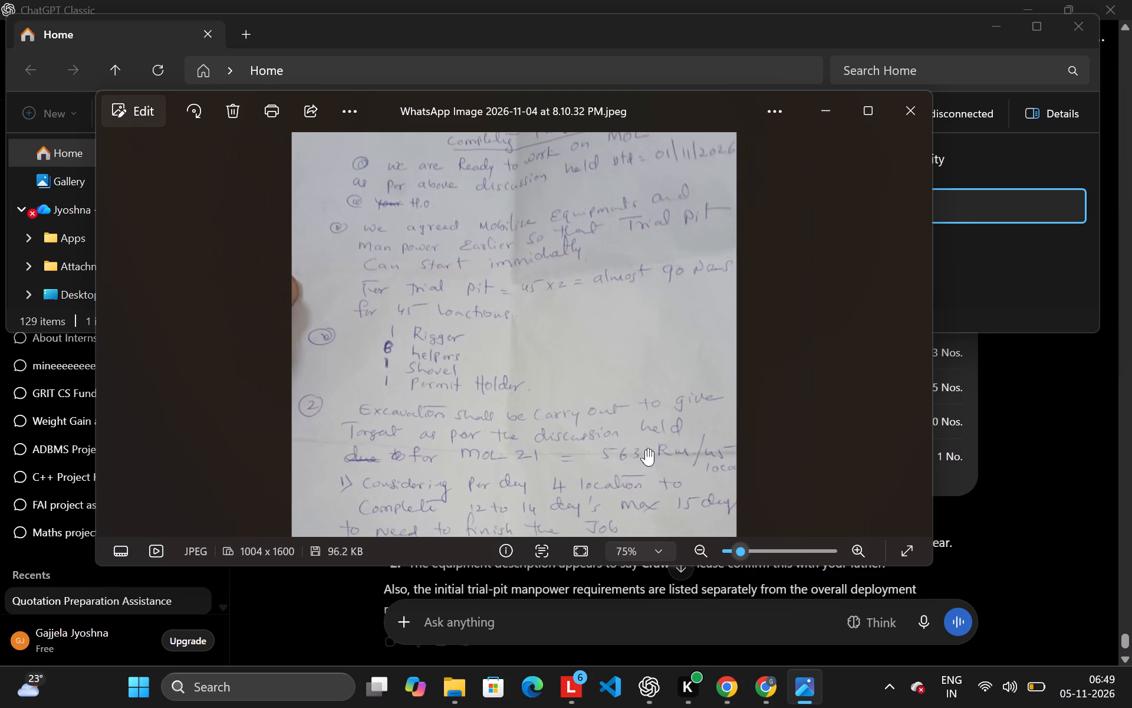
pyautogui.moveTo(617, 439); pyautogui.dragTo(609, 299)
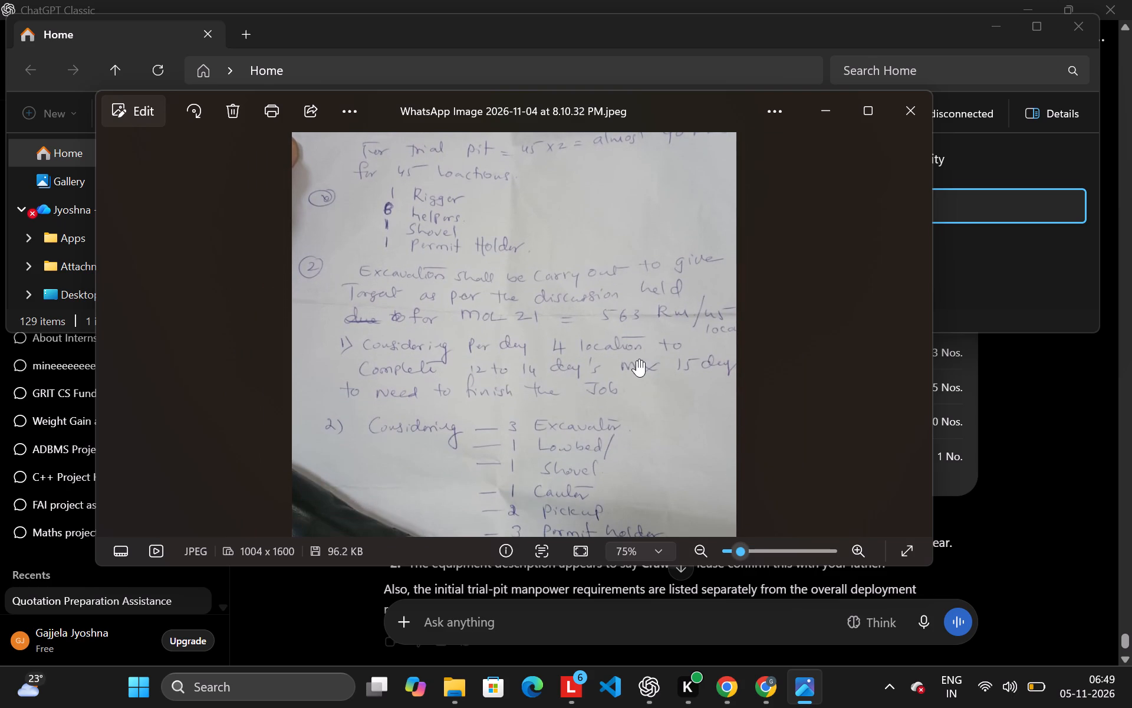
pyautogui.moveTo(641, 398); pyautogui.dragTo(650, 363)
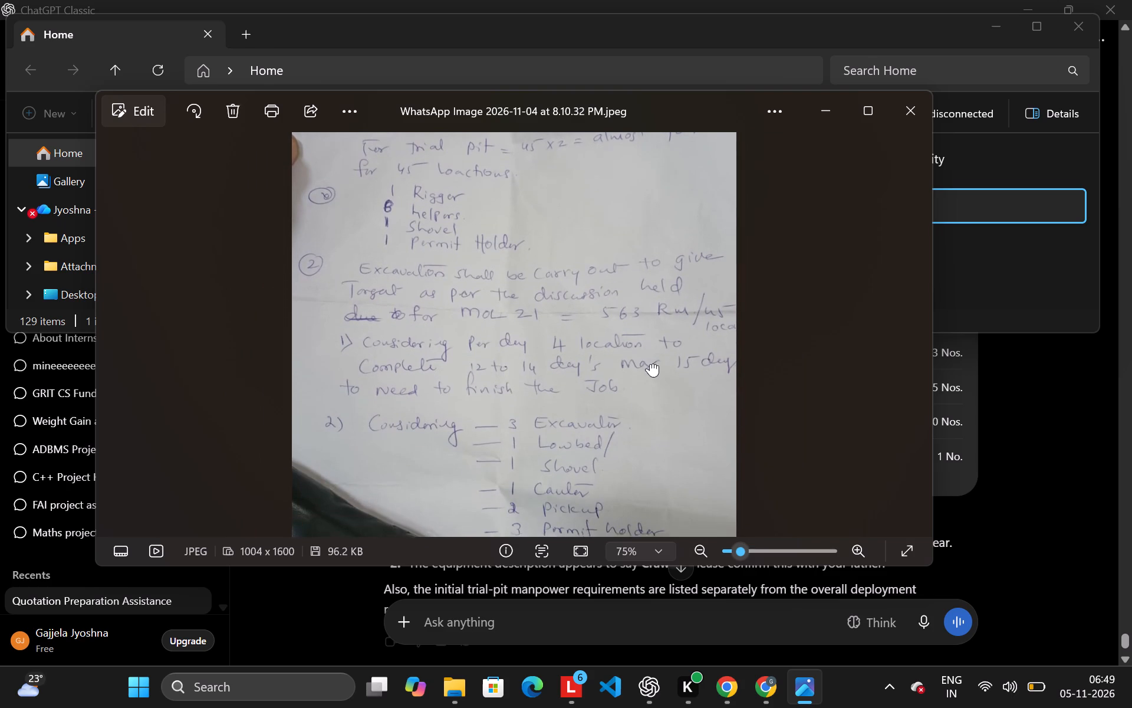
pyautogui.moveTo(650, 363); pyautogui.dragTo(644, 136)
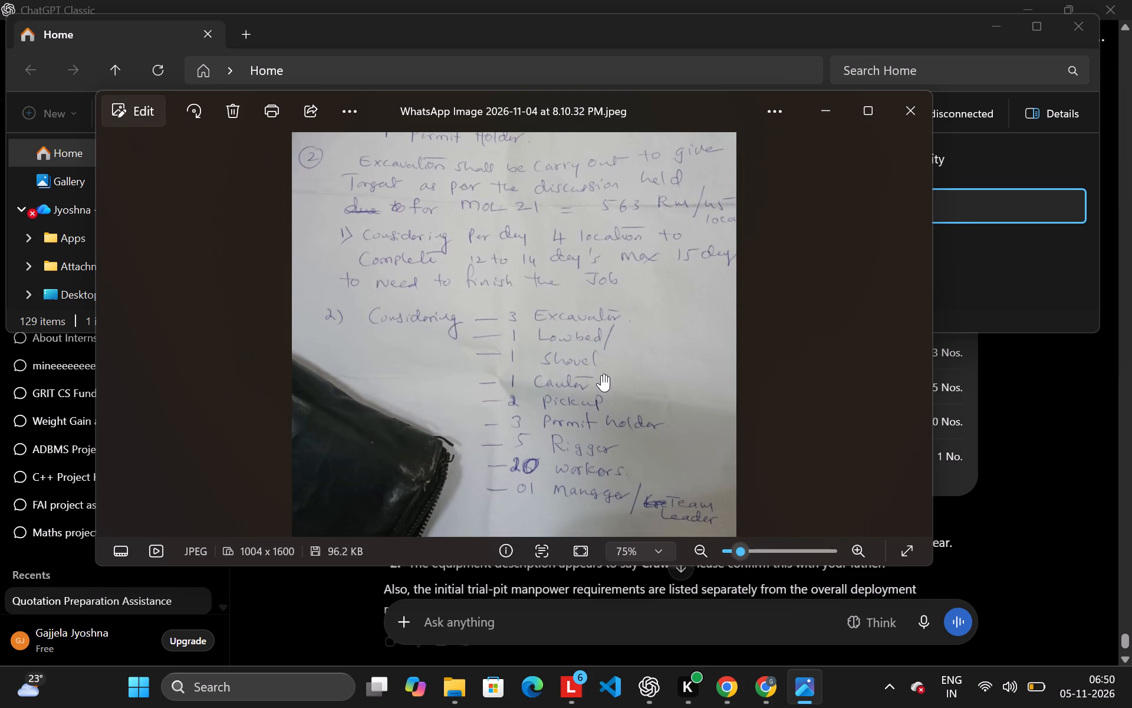
pyautogui.keyDown('ctrl'); pyautogui.scroll(10, 601, 365); pyautogui.keyUp('ctrl')
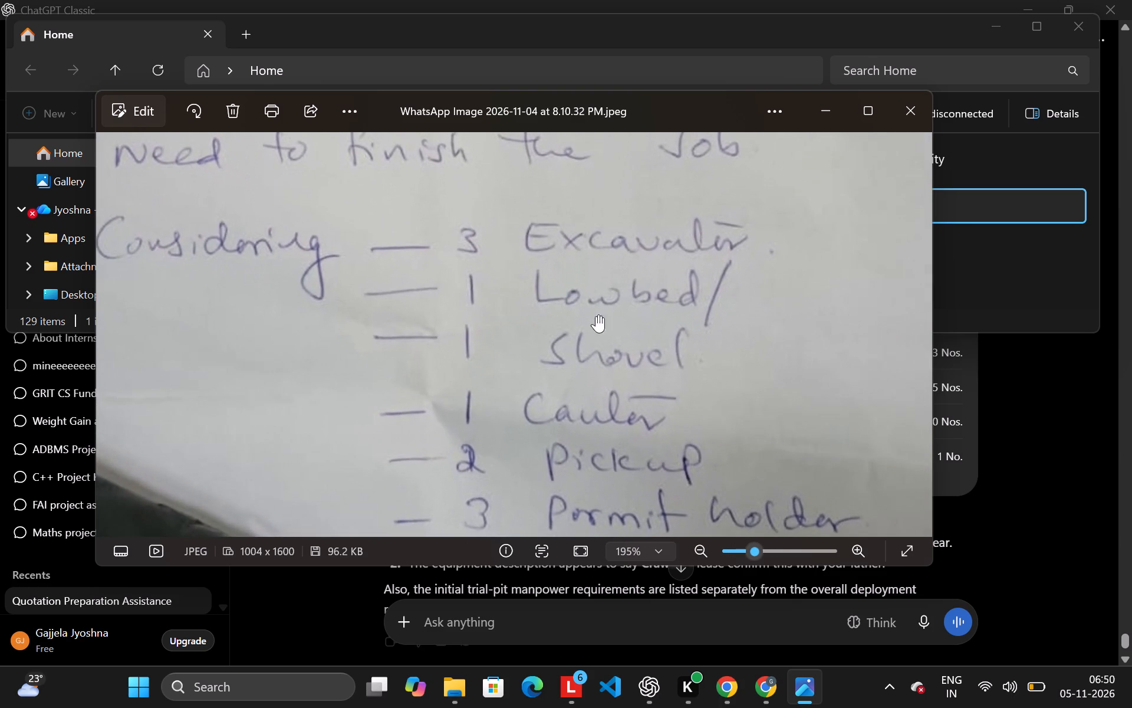
# Capture a screen snip of the handwritten Shovel and Canter entries in the WhatsApp photo's equipment list.
pyautogui.keyDown('ctrl'); pyautogui.scroll(-2, 632, 257); pyautogui.keyUp('ctrl')
pyautogui.press('shift+super+s')
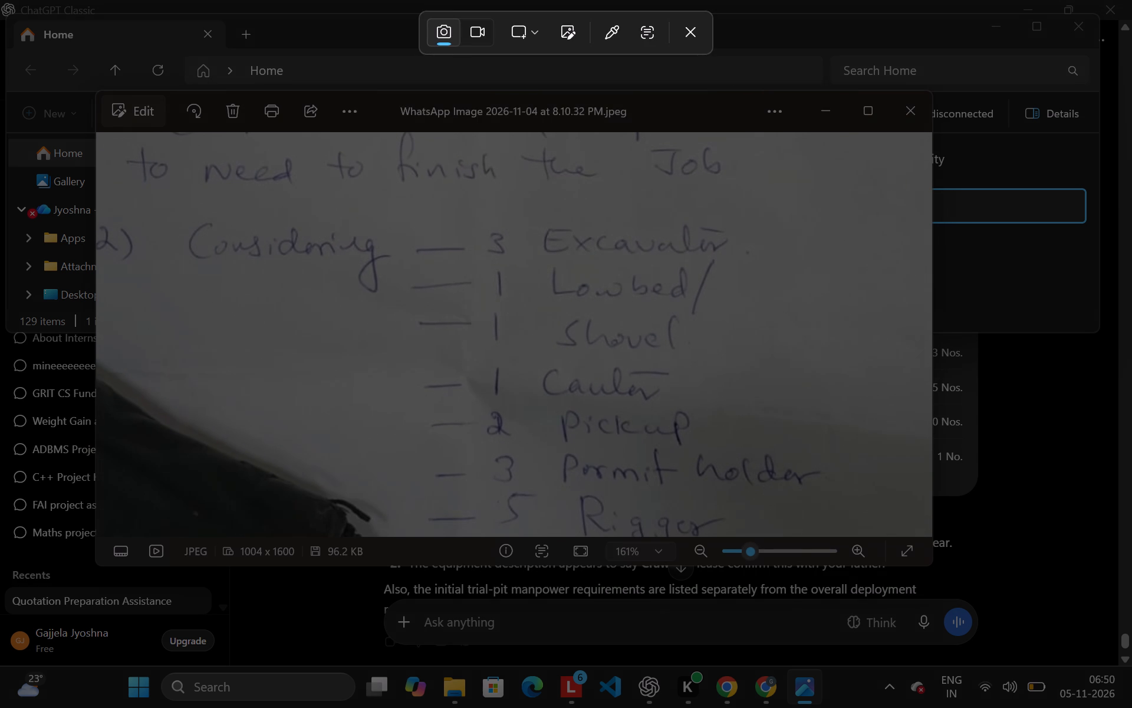
pyautogui.moveTo(406, 318); pyautogui.dragTo(755, 412)
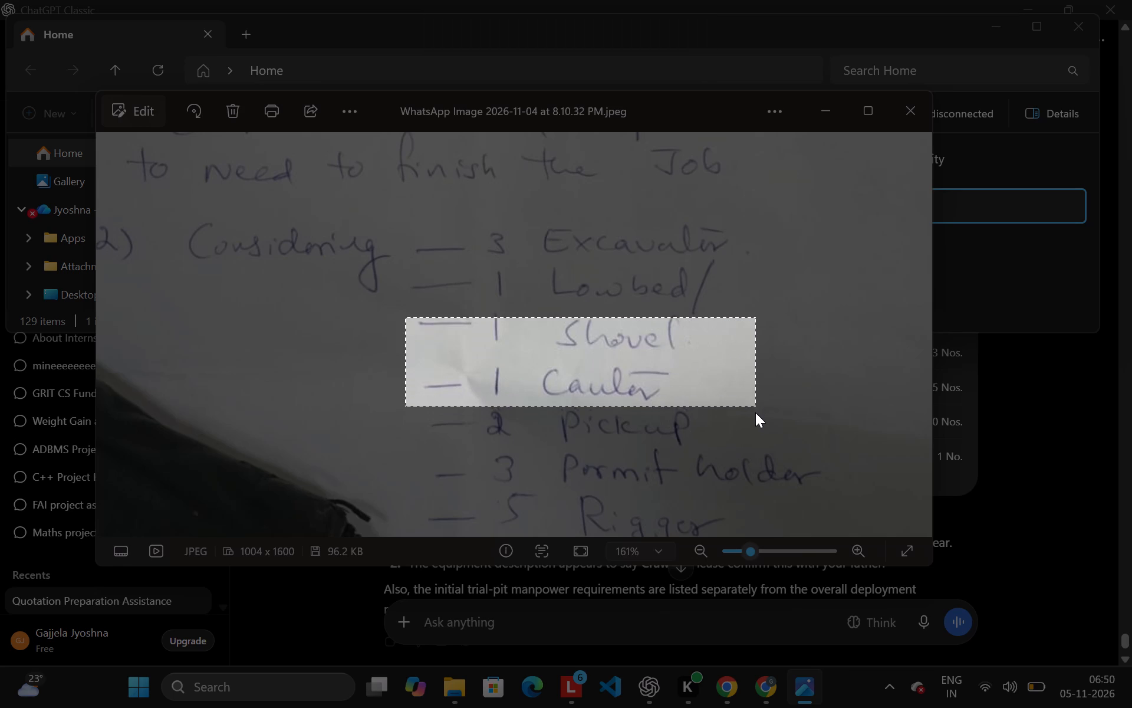
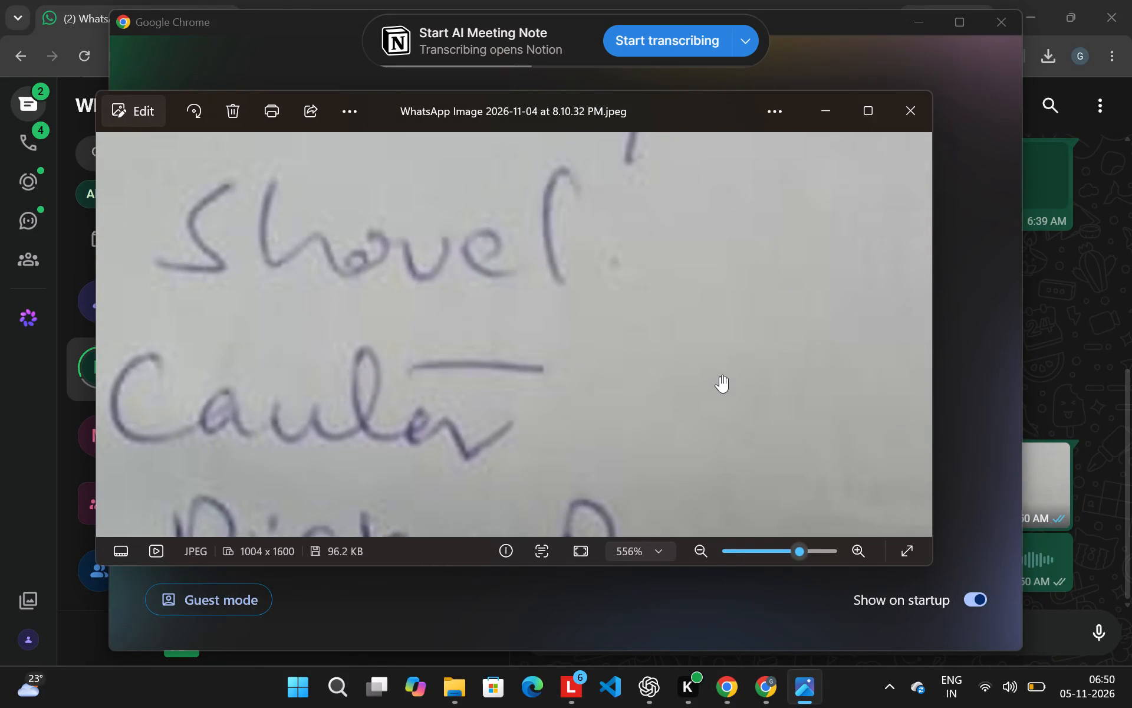
# Examine the handwritten note's equipment and manpower list, the MOL 21 excavation target and the working-day estimate.
pyautogui.keyDown('ctrl'); pyautogui.scroll(-20, 741, 297); pyautogui.keyUp('ctrl')
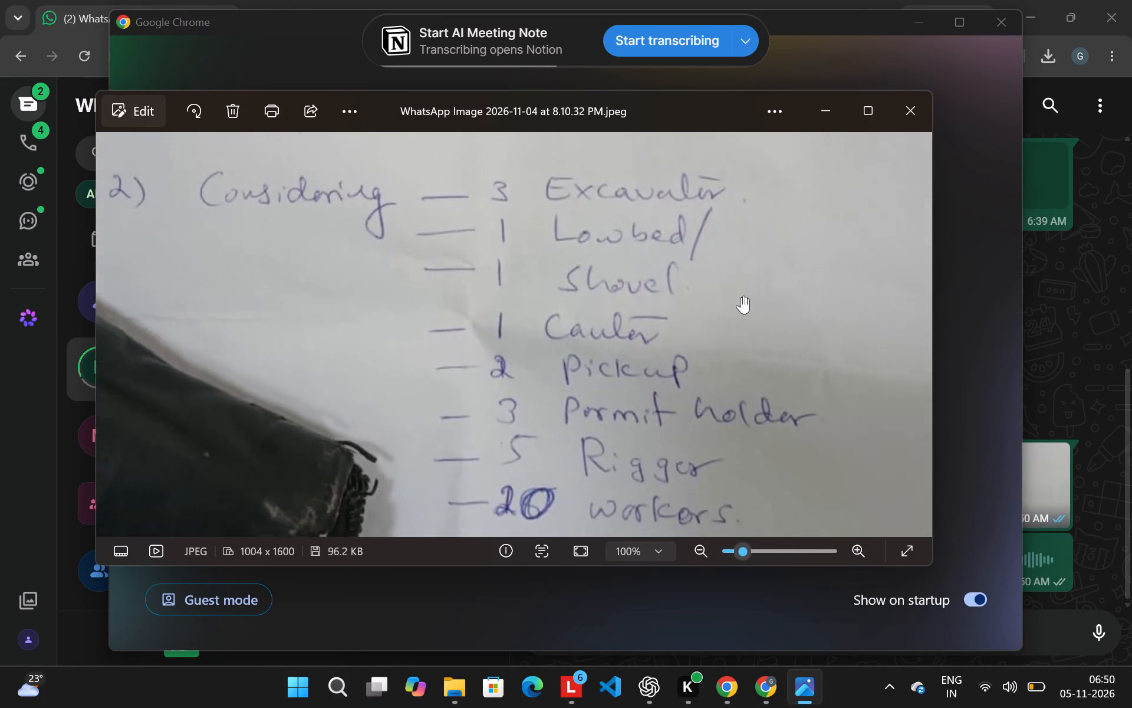
pyautogui.keyDown('ctrl'); pyautogui.scroll(-6, 741, 297); pyautogui.keyUp('ctrl')
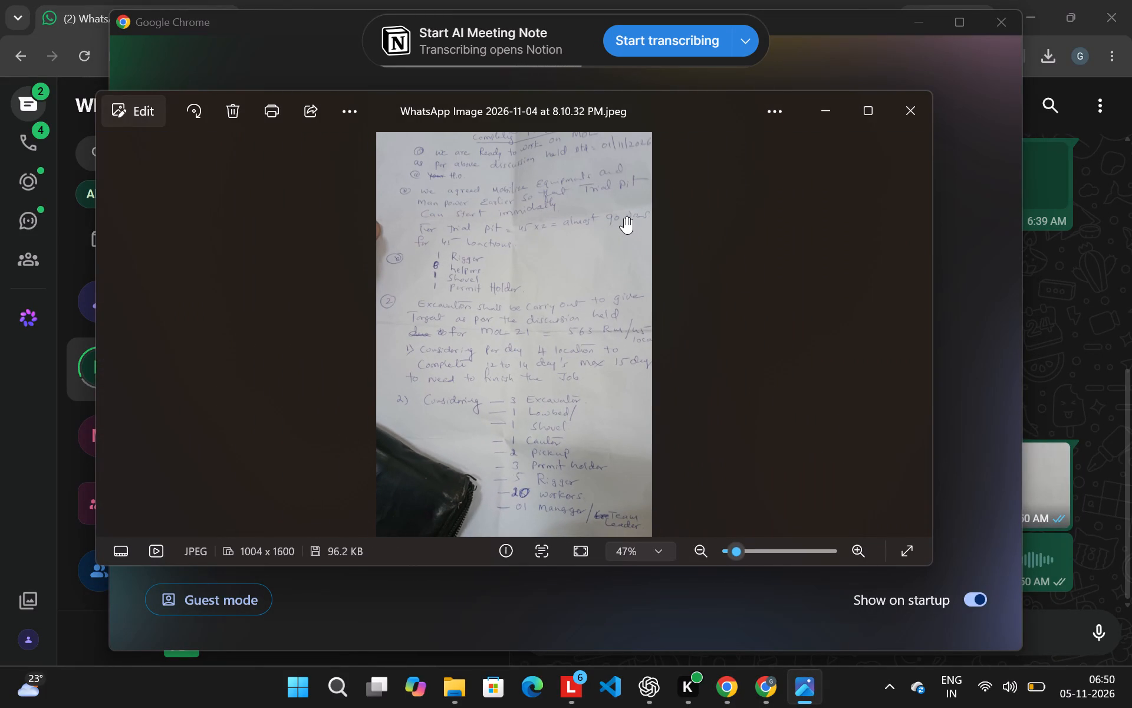
pyautogui.moveTo(631, 332); pyautogui.dragTo(592, 335)
pyautogui.keyDown('ctrl'); pyautogui.scroll(4, 592, 335); pyautogui.keyUp('ctrl')
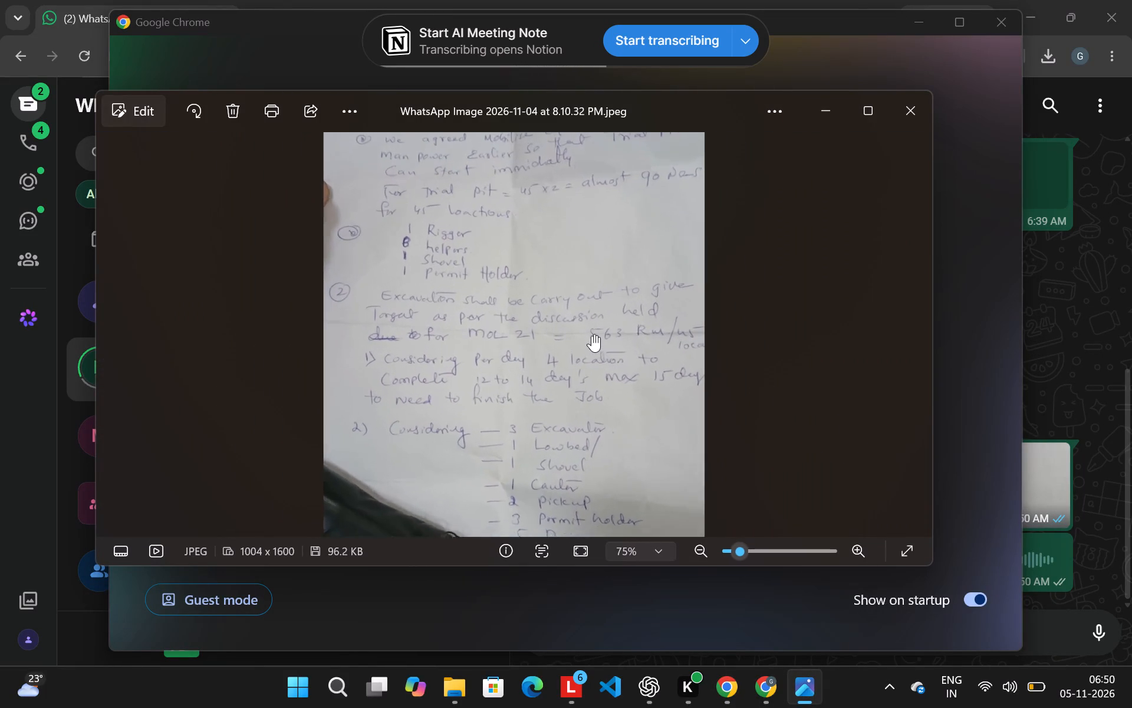
pyautogui.keyDown('ctrl'); pyautogui.scroll(4, 592, 335); pyautogui.keyUp('ctrl')
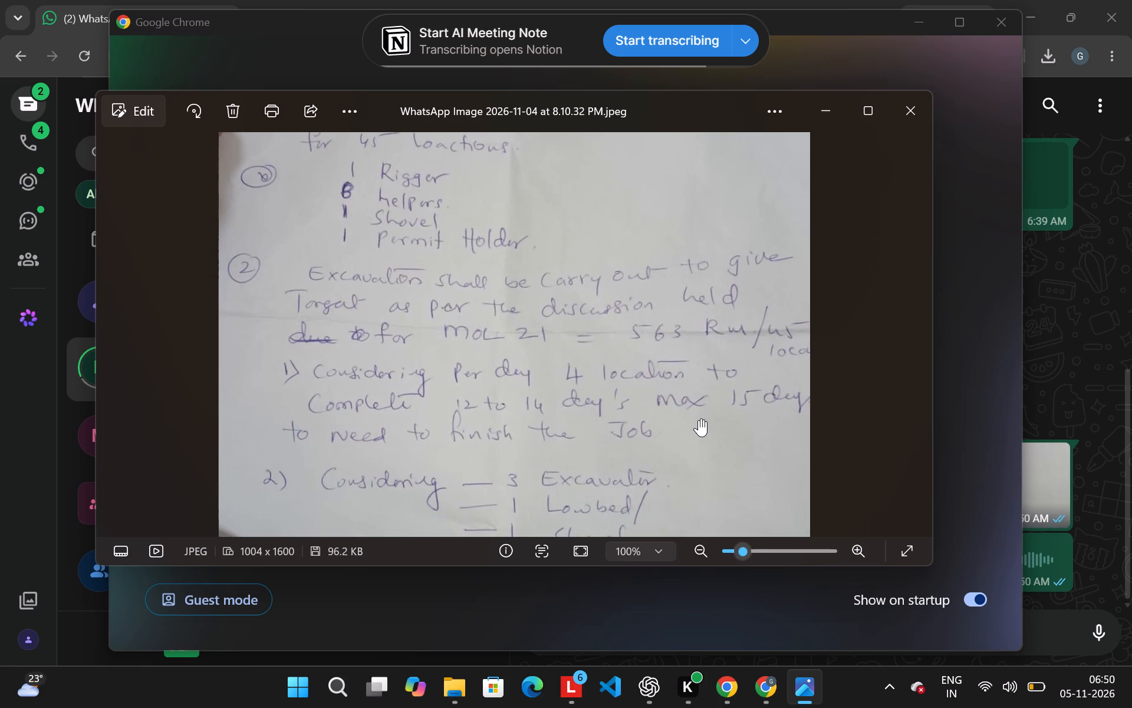
# Capture a screen snip of the MOL 21 excavation section in the handwritten note photo.
pyautogui.press('shift+super+s')
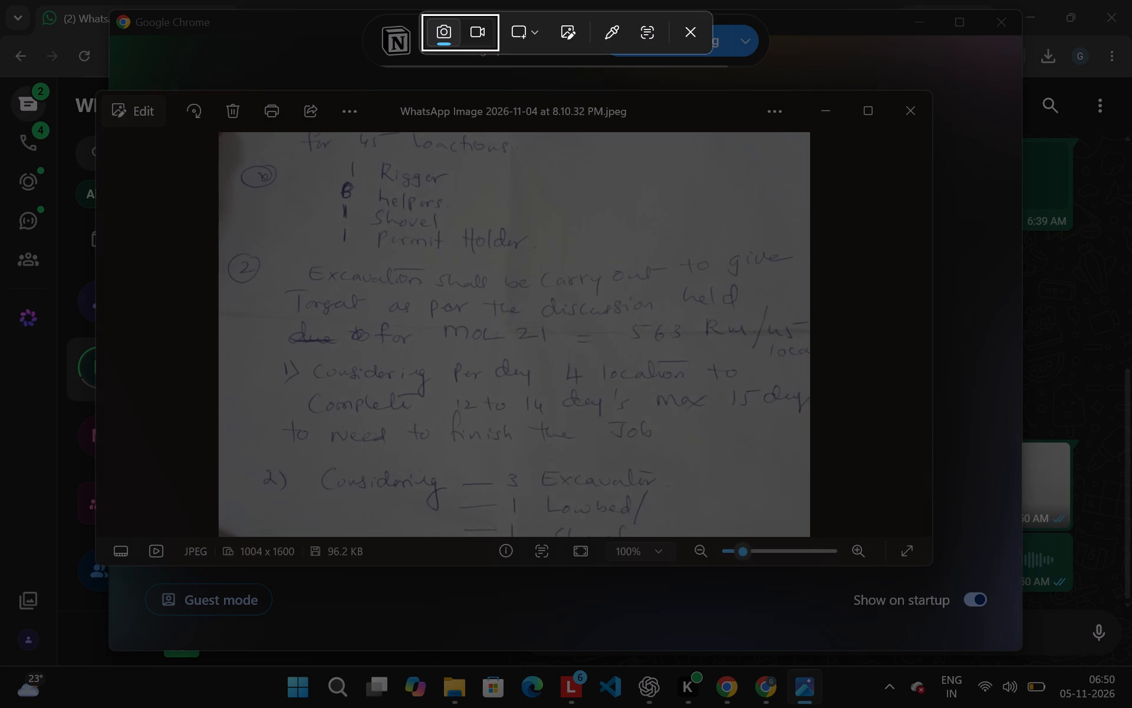
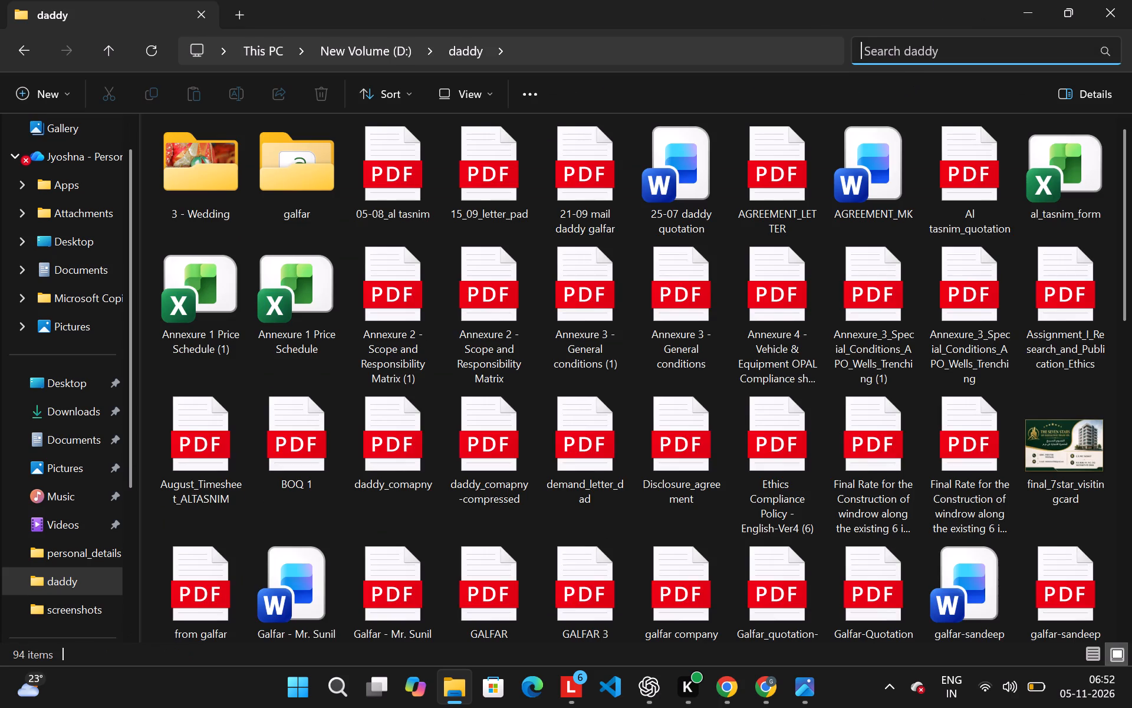
# Search the daddy folder for "samail" and open the QUOTATION_KARSHA_samail PDF.
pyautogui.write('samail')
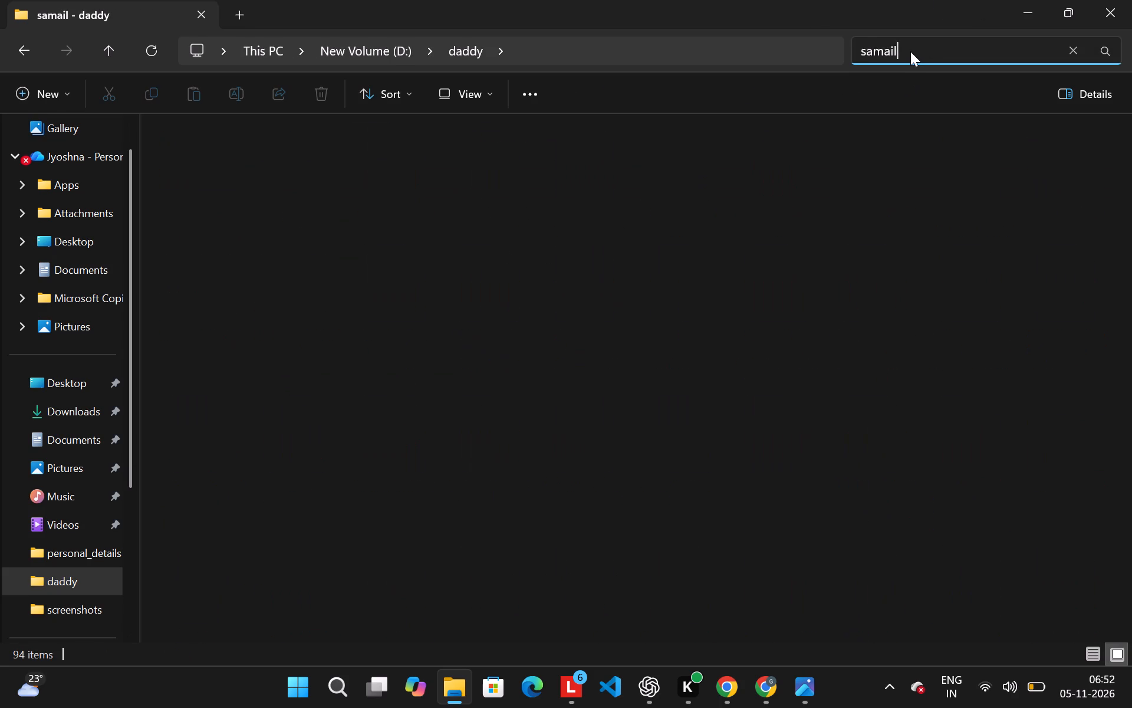
pyautogui.doubleClick(322, 149)
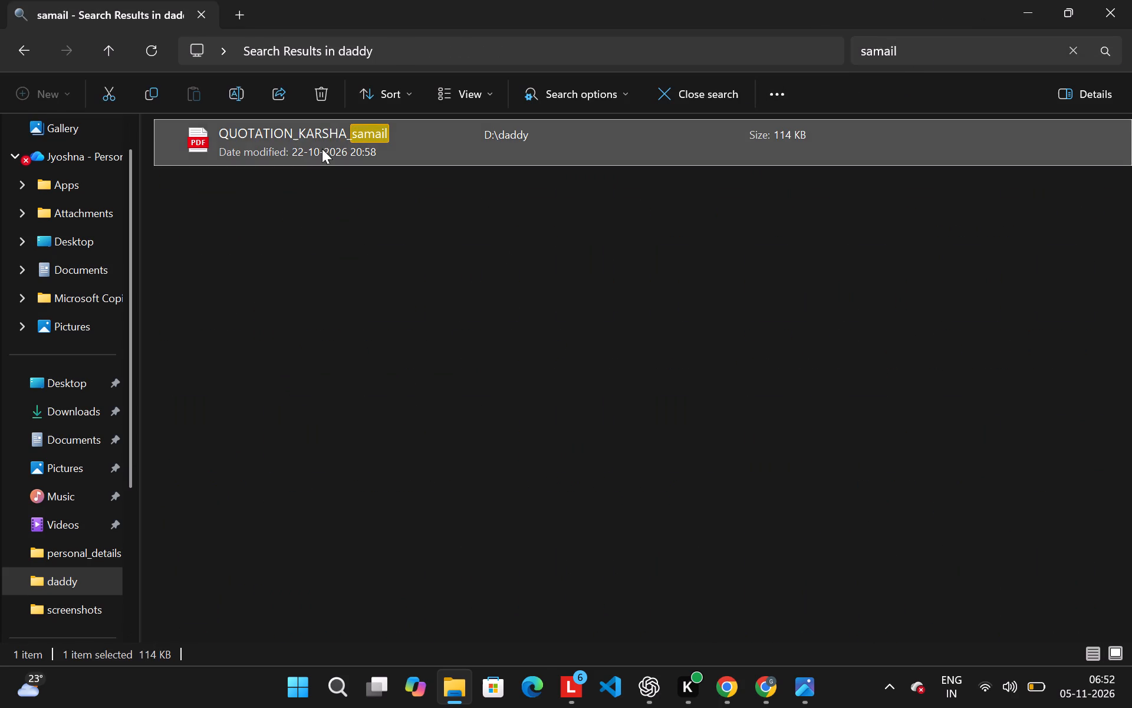
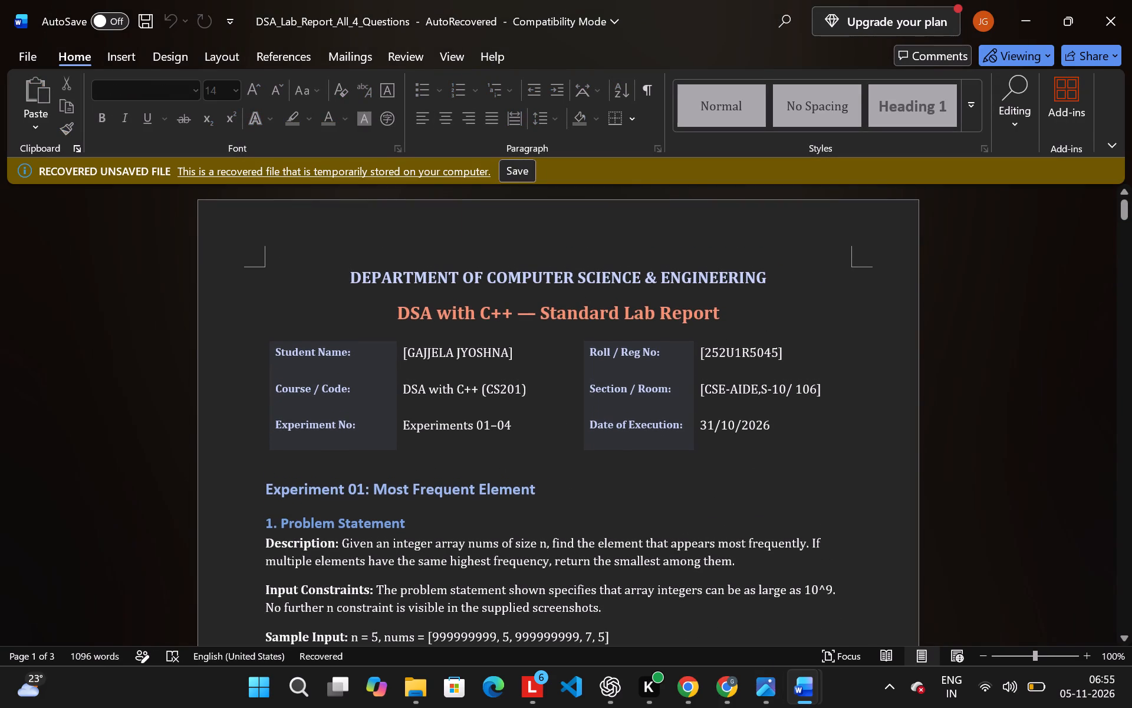
# Open the QUOTATION_KARSHA_24oct PDF from the Downloads folder in Word and enable editing.
pyautogui.click(24, 55)
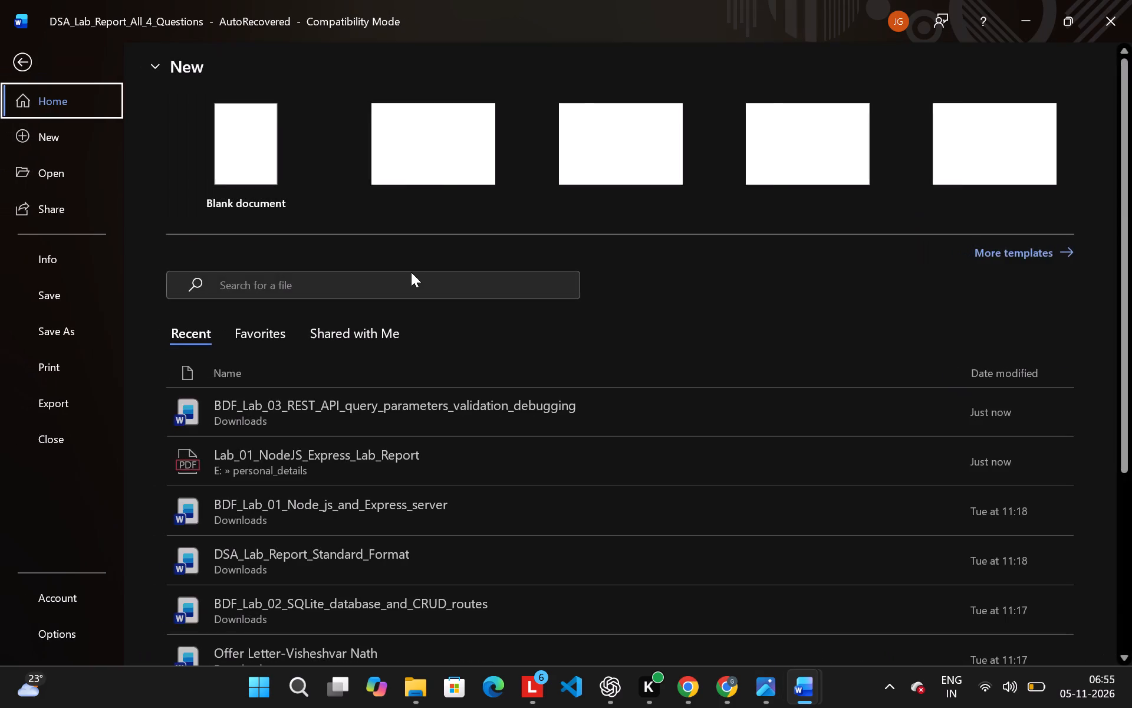
pyautogui.scroll(-3, 449, 402)
pyautogui.click(1013, 630)
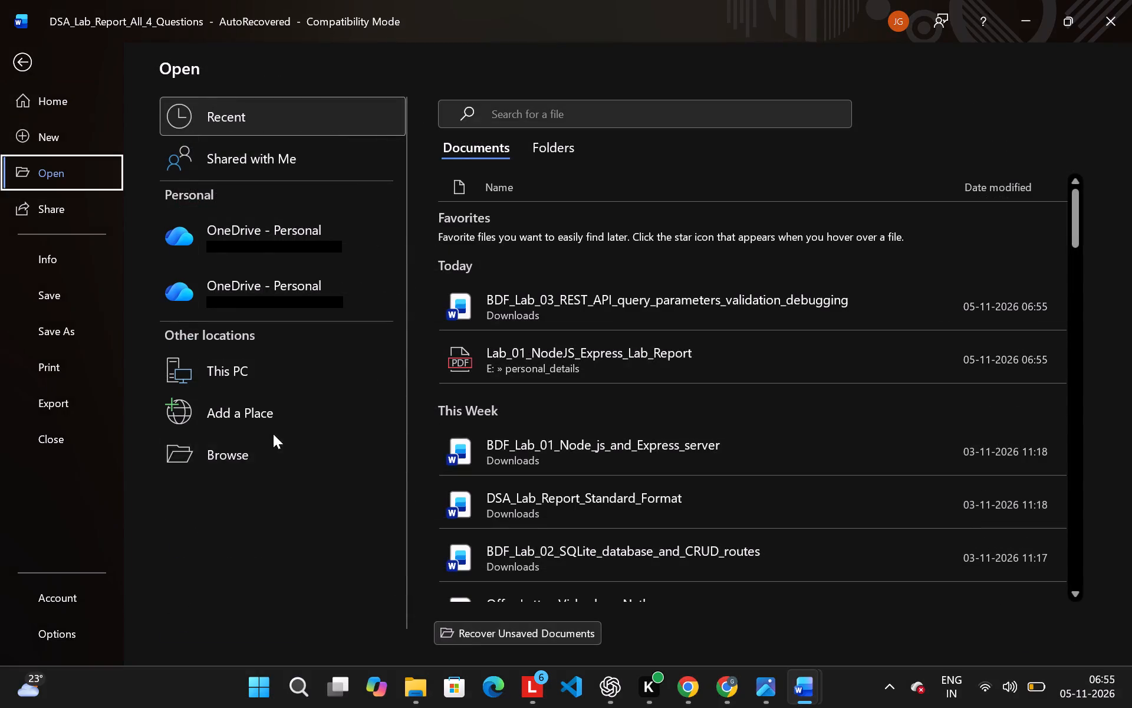
pyautogui.click(286, 459)
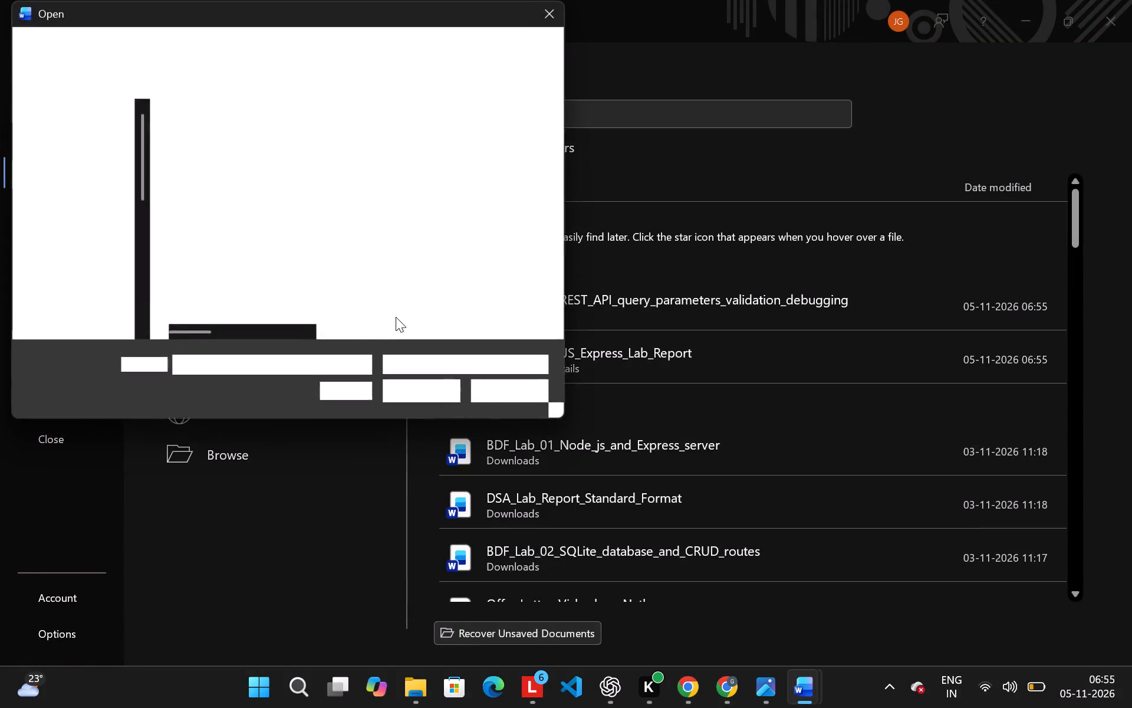
pyautogui.scroll(-1, 66, 260)
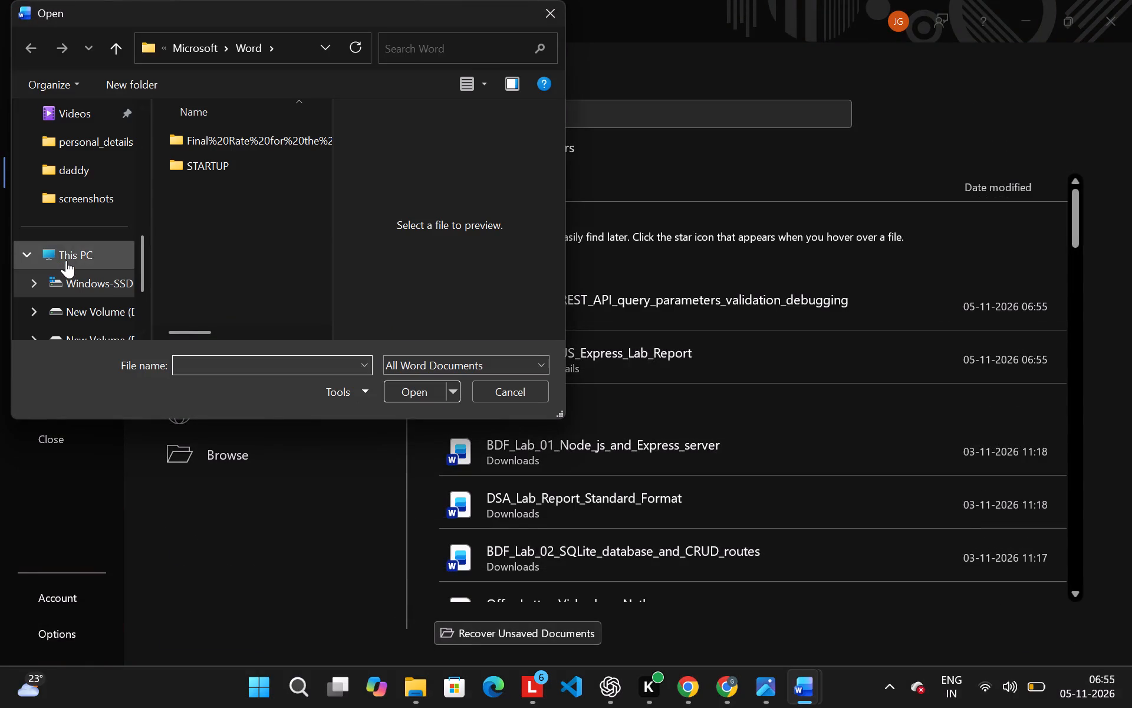
pyautogui.scroll(-1, 66, 260)
pyautogui.scroll(1, 66, 260)
pyautogui.scroll(-1, 51, 263)
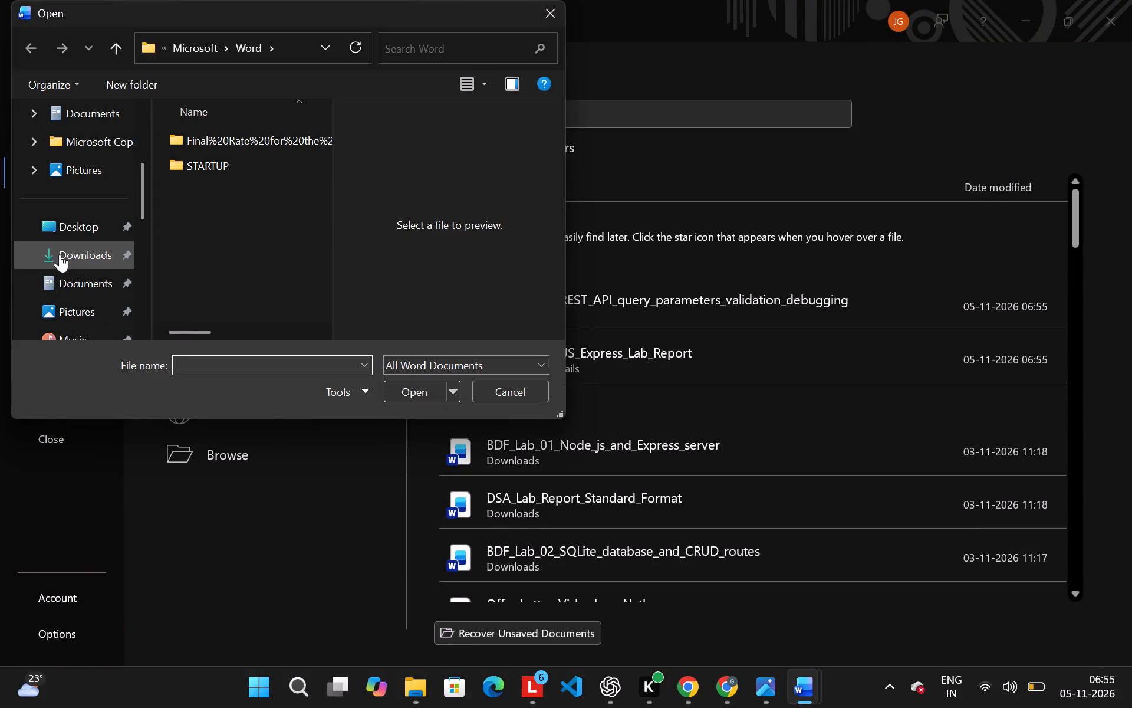
pyautogui.click(60, 254)
pyautogui.click(212, 169)
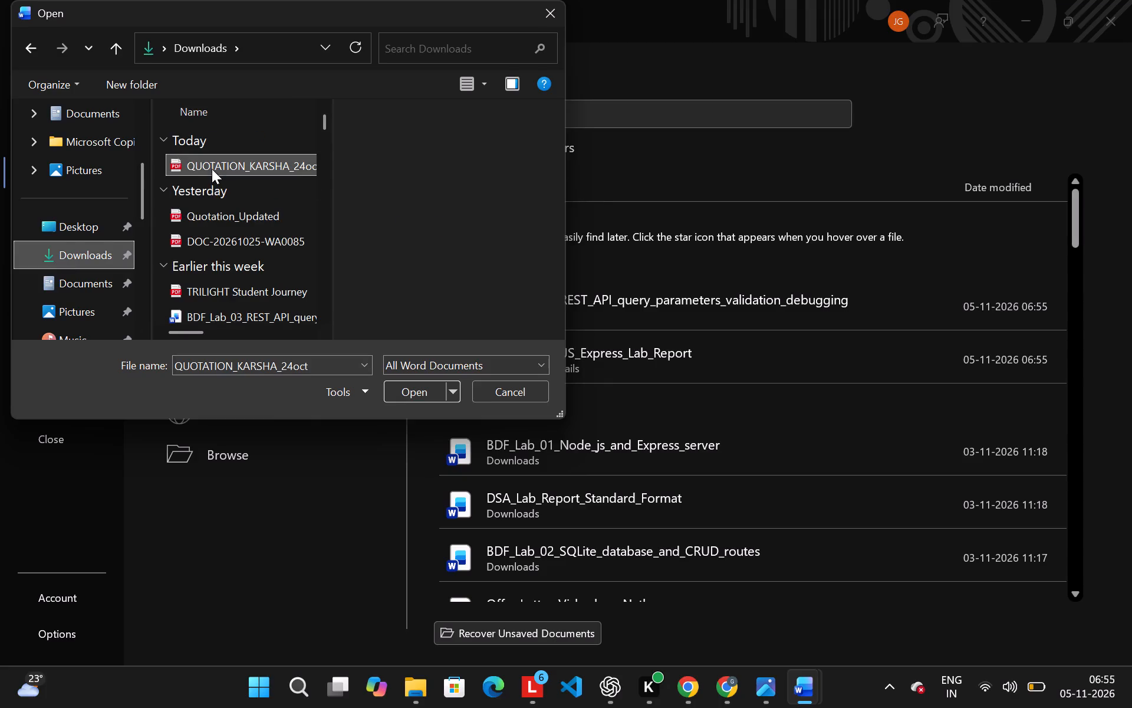
pyautogui.click(403, 387)
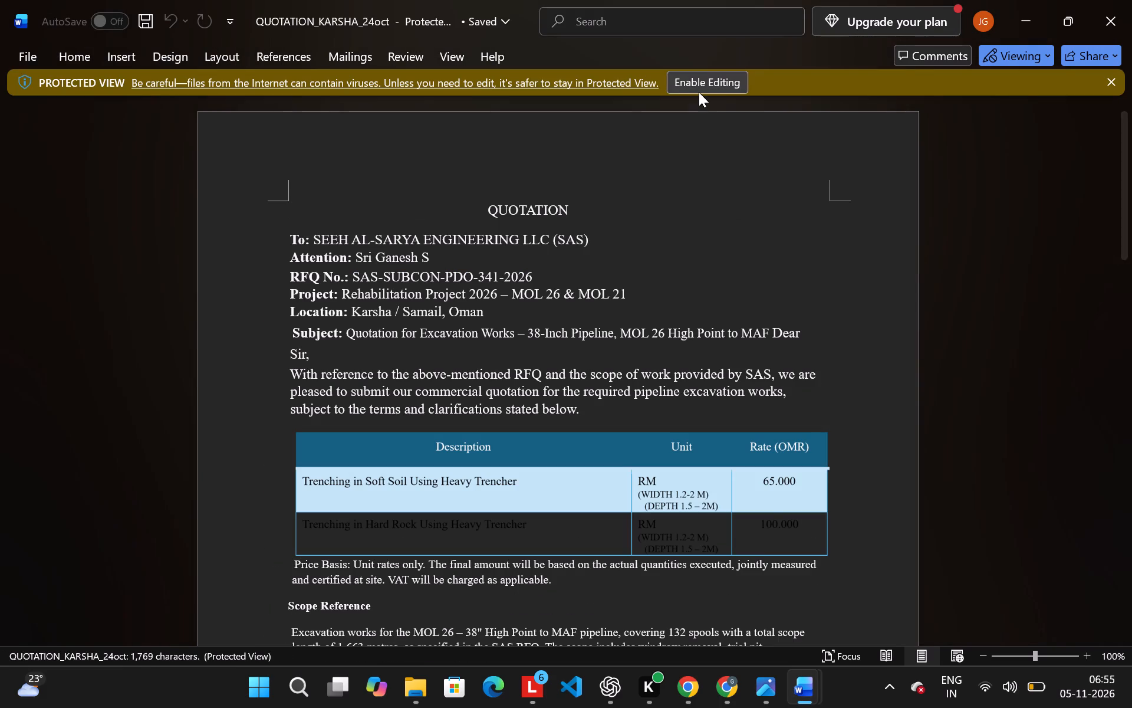
pyautogui.click(699, 92)
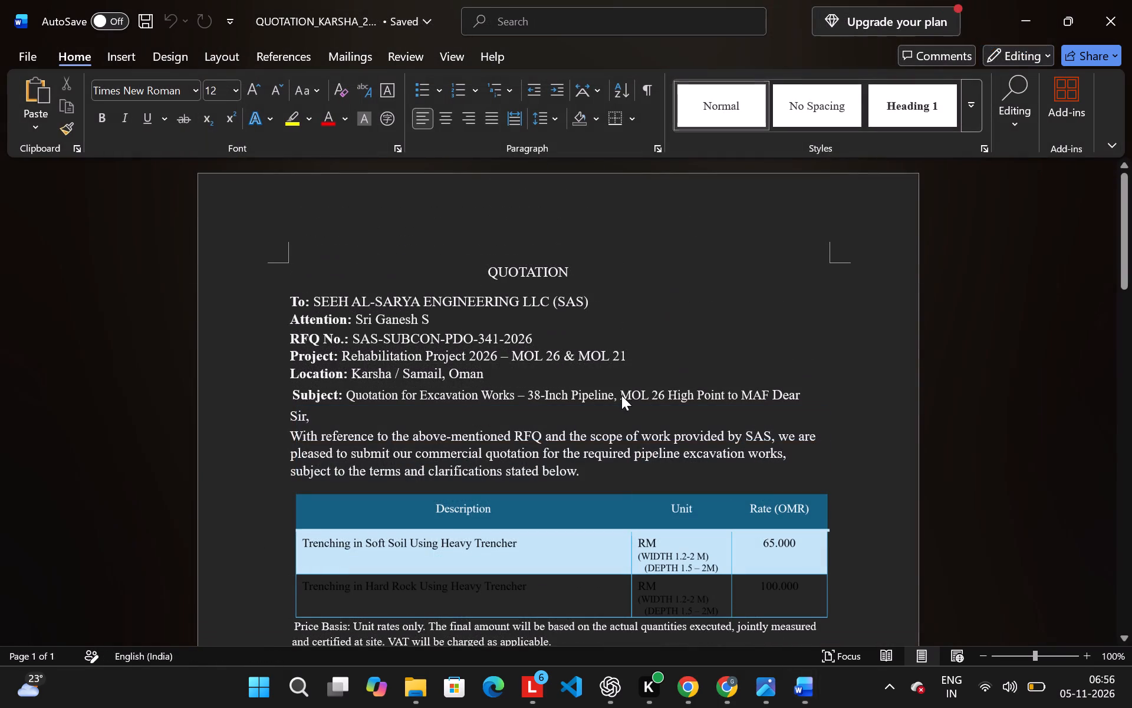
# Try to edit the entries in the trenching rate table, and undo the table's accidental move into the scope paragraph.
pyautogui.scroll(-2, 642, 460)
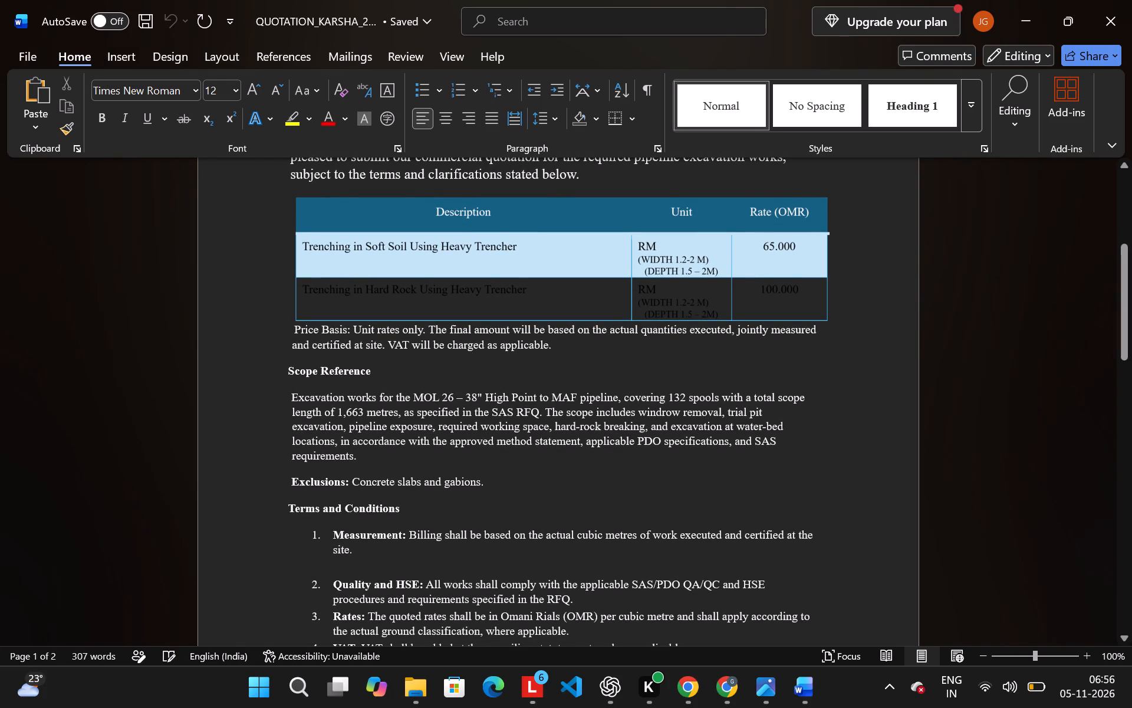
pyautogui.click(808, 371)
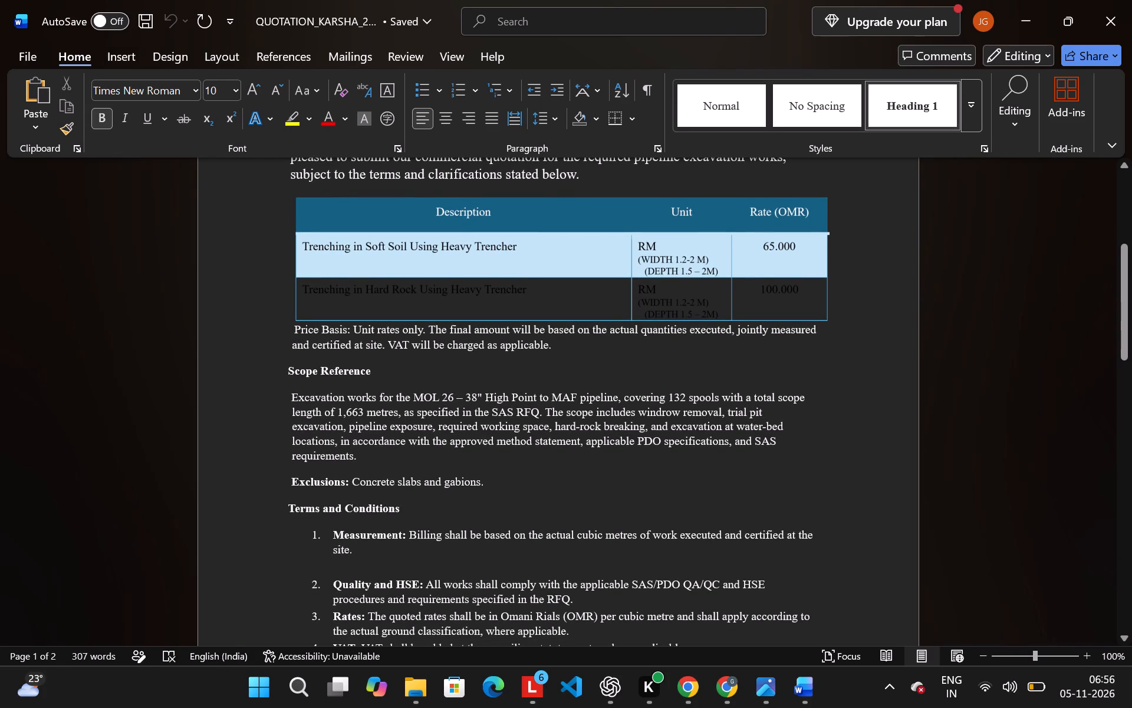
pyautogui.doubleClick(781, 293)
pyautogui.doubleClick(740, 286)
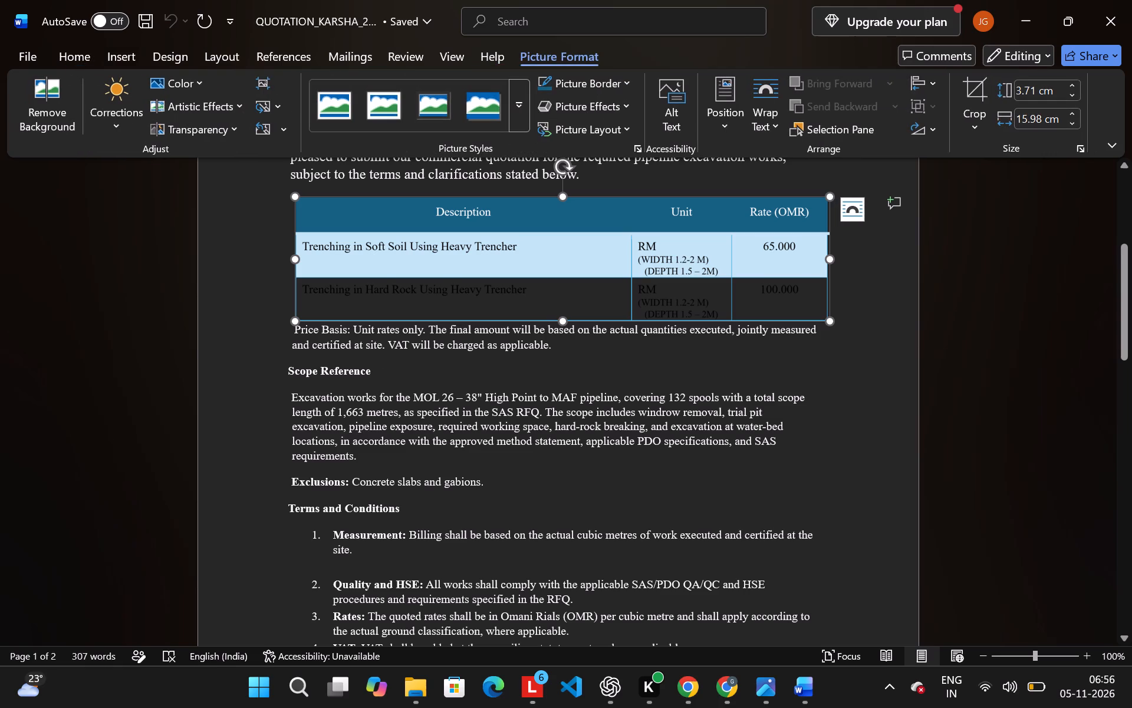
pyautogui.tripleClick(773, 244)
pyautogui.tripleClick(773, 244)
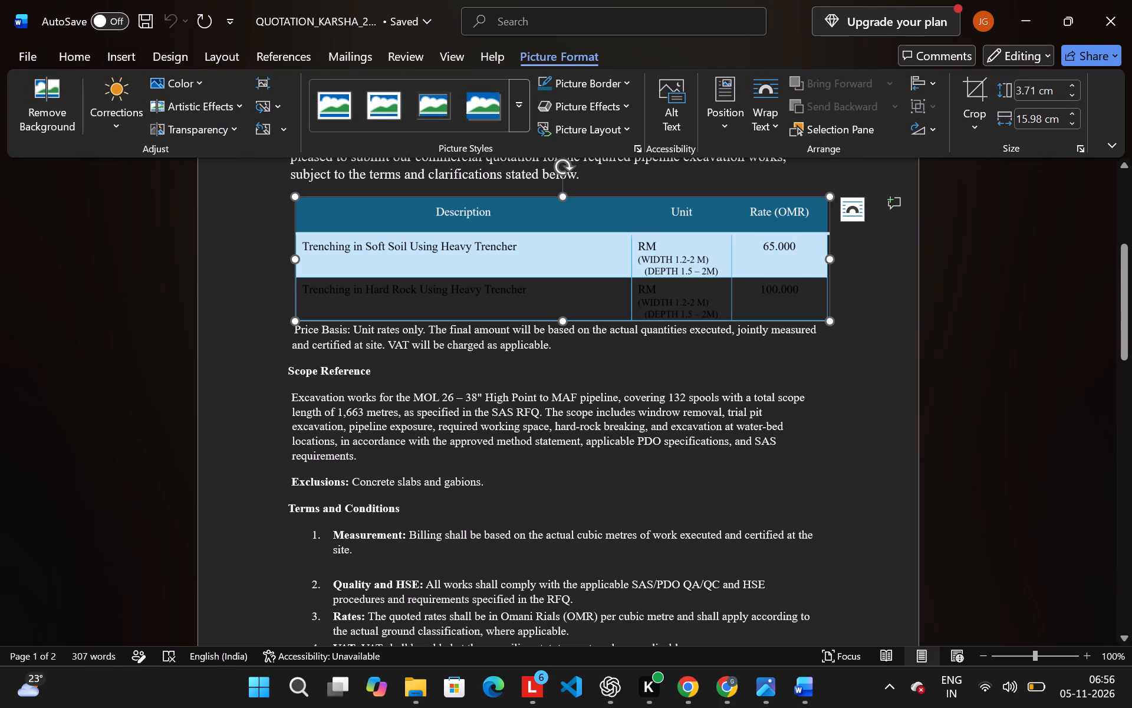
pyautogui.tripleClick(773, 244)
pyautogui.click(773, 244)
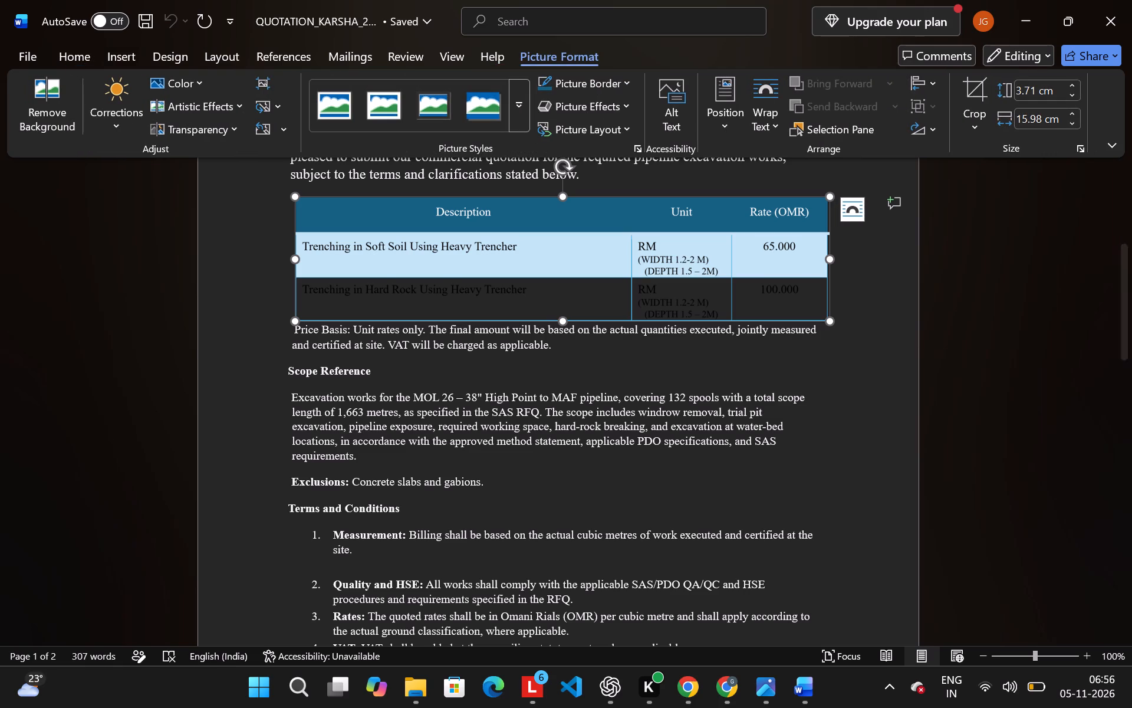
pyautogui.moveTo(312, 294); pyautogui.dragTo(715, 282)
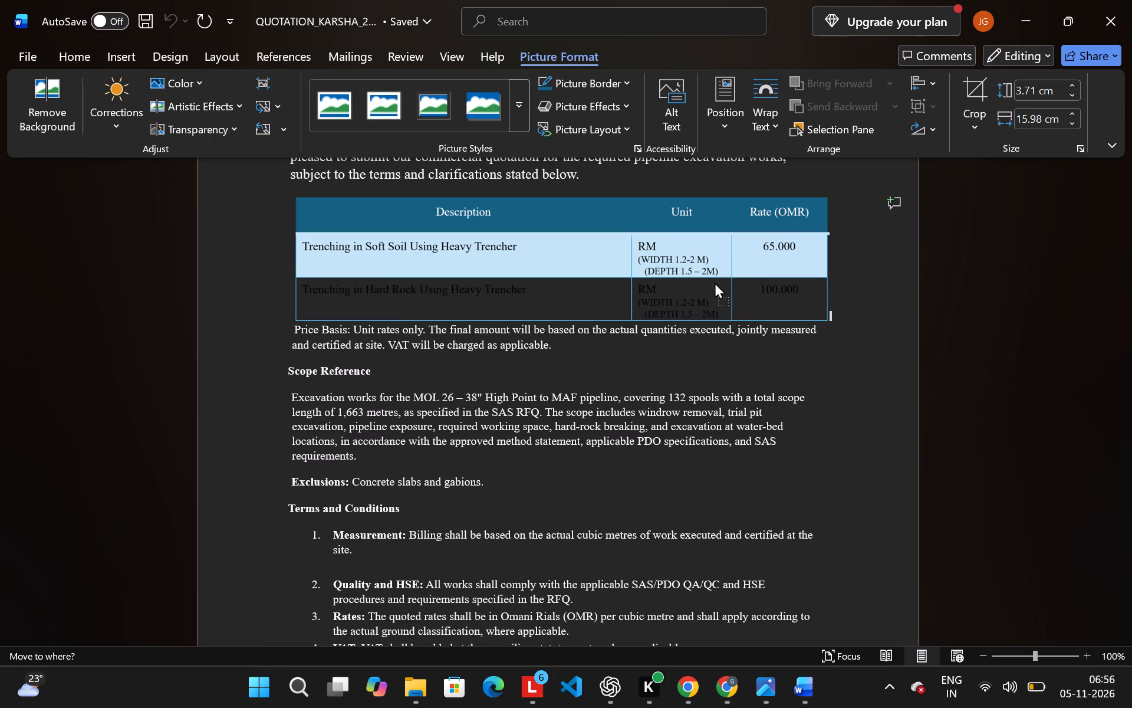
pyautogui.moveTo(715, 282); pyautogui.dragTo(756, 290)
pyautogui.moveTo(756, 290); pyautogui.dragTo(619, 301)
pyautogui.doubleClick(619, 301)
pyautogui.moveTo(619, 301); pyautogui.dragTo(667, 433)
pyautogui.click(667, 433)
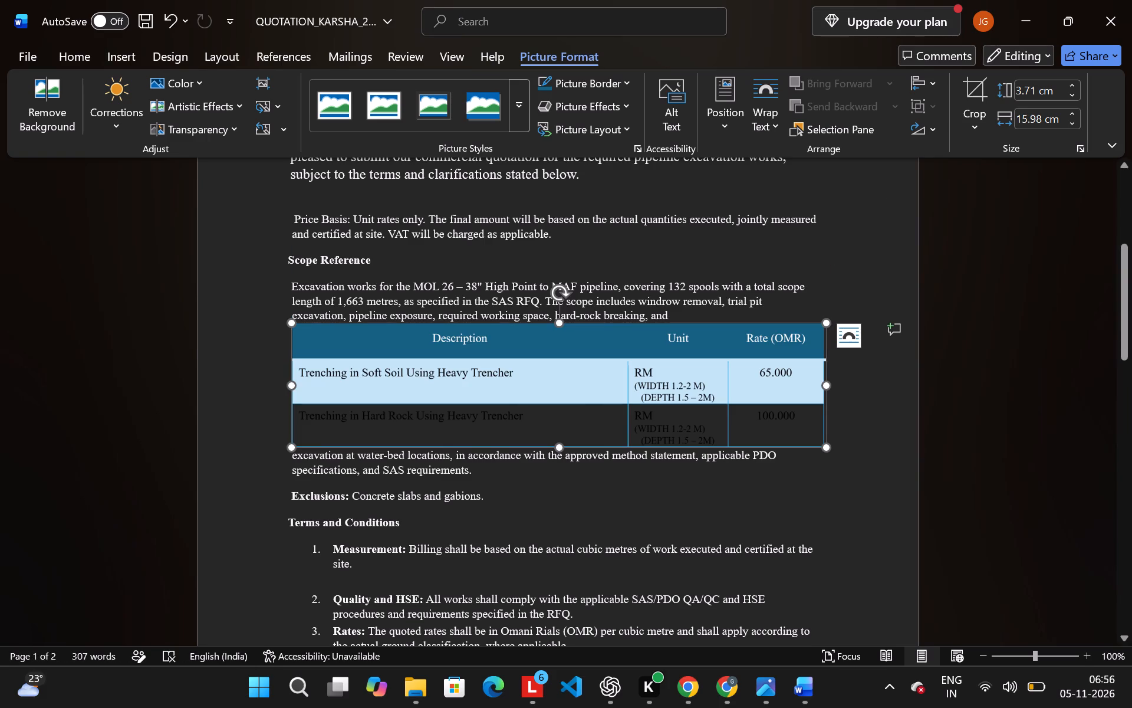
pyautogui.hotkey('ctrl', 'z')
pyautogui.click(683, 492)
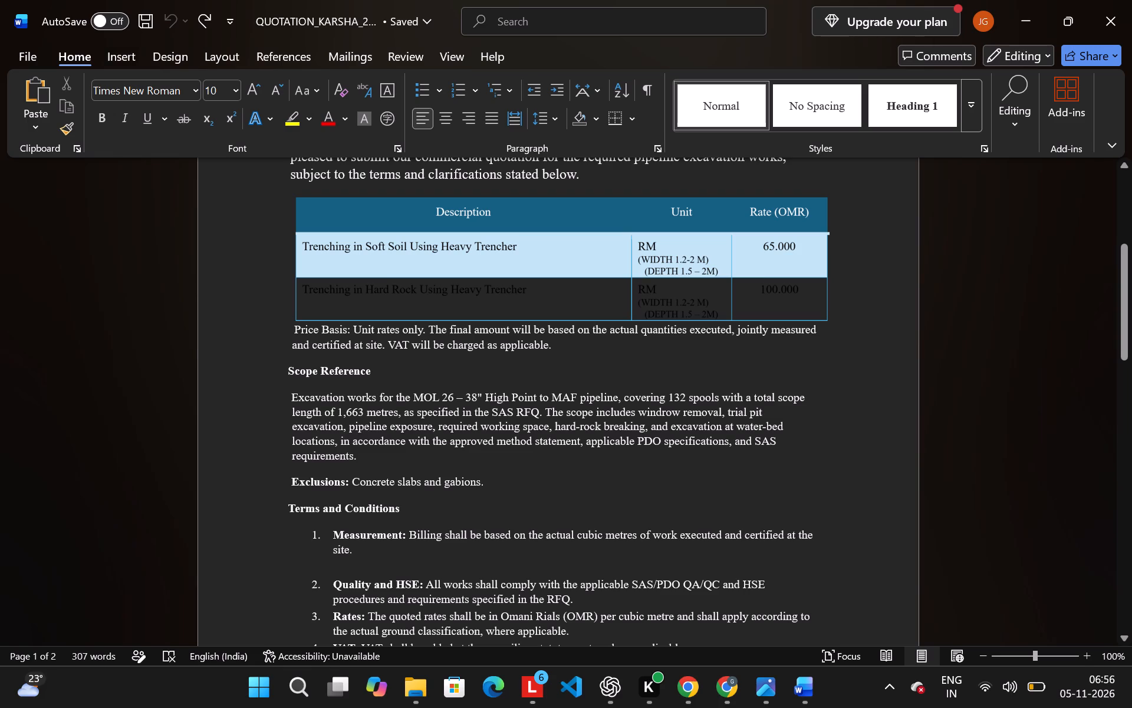
# Delete the picture of the trenching rate table above the Price Basis paragraph.
pyautogui.click(798, 207)
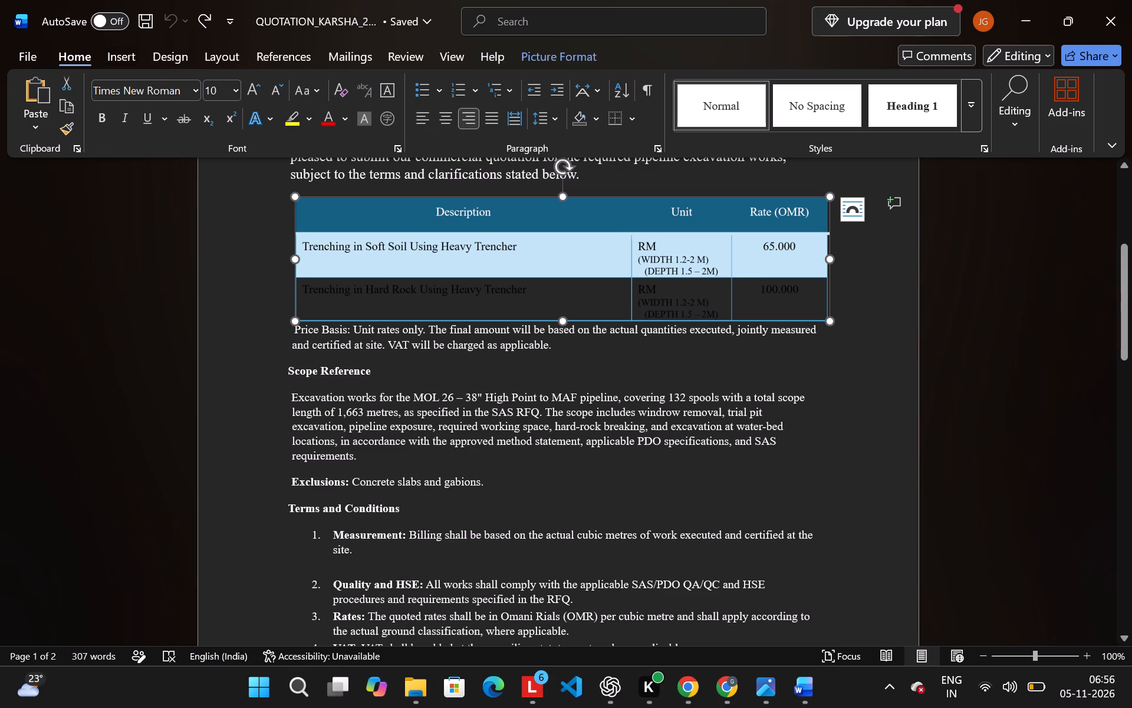
pyautogui.doubleClick(779, 255)
pyautogui.tripleClick(779, 255)
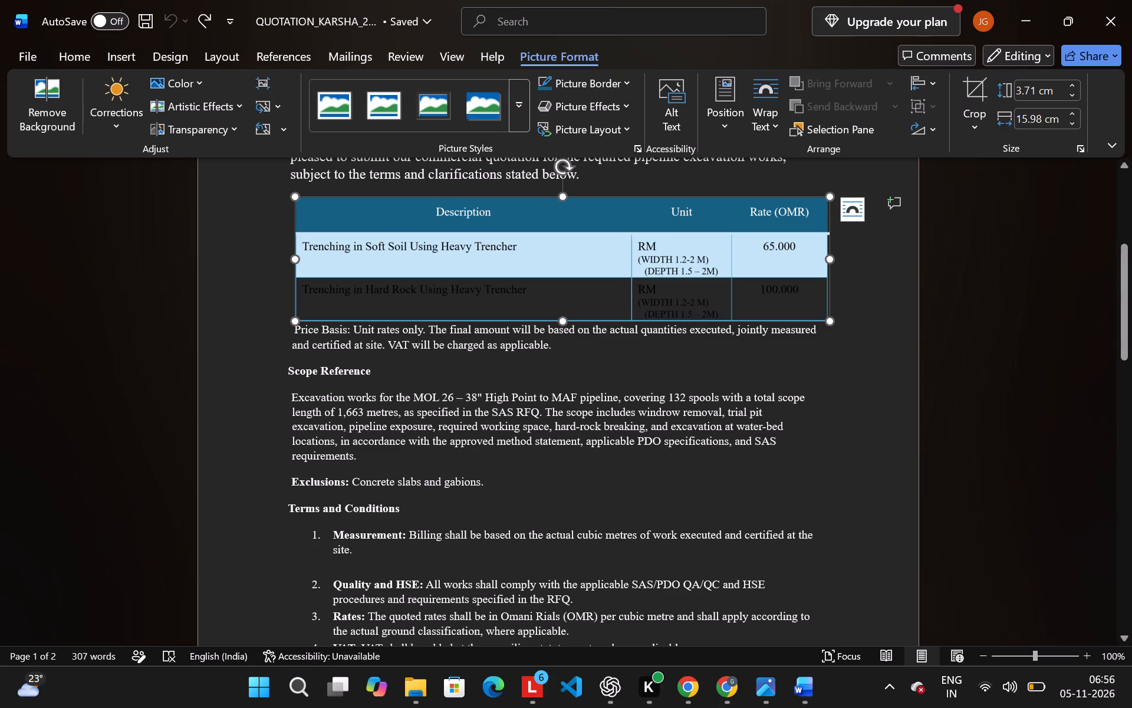
pyautogui.doubleClick(779, 255)
pyautogui.tripleClick(795, 286)
pyautogui.tripleClick(795, 286)
pyautogui.moveTo(795, 286); pyautogui.dragTo(766, 293)
pyautogui.press('BackSpace')
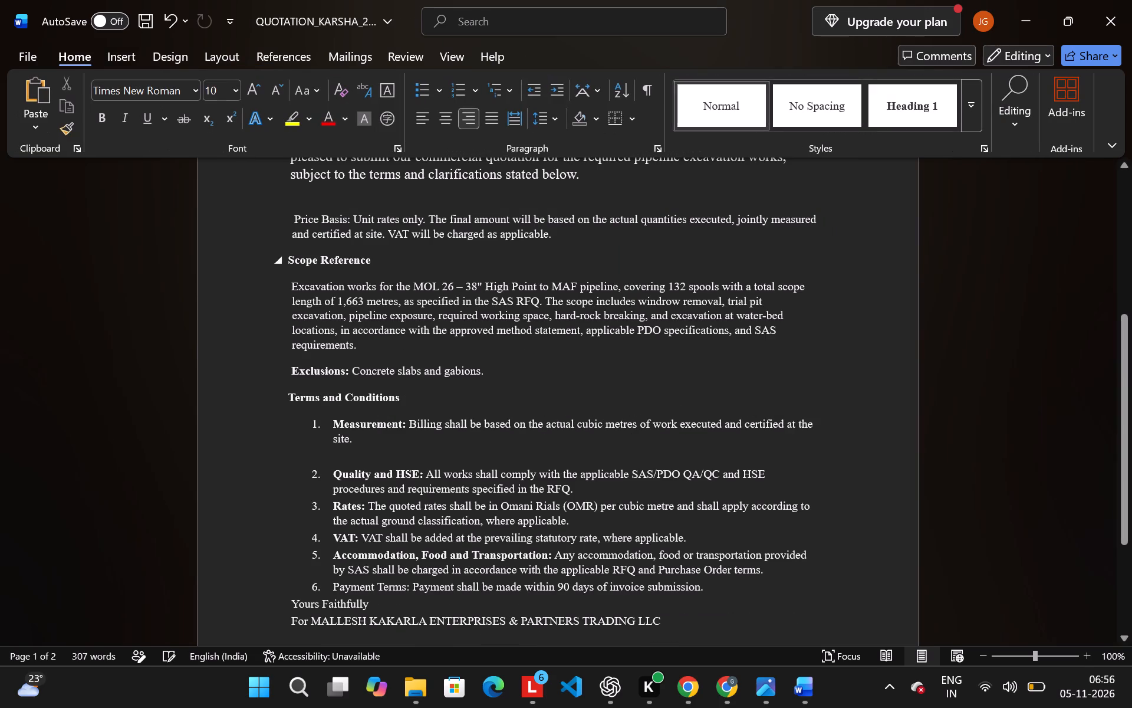
# Insert an editable table with 3 columns and 2 rows above the Price Basis paragraph.
pyautogui.click(120, 53)
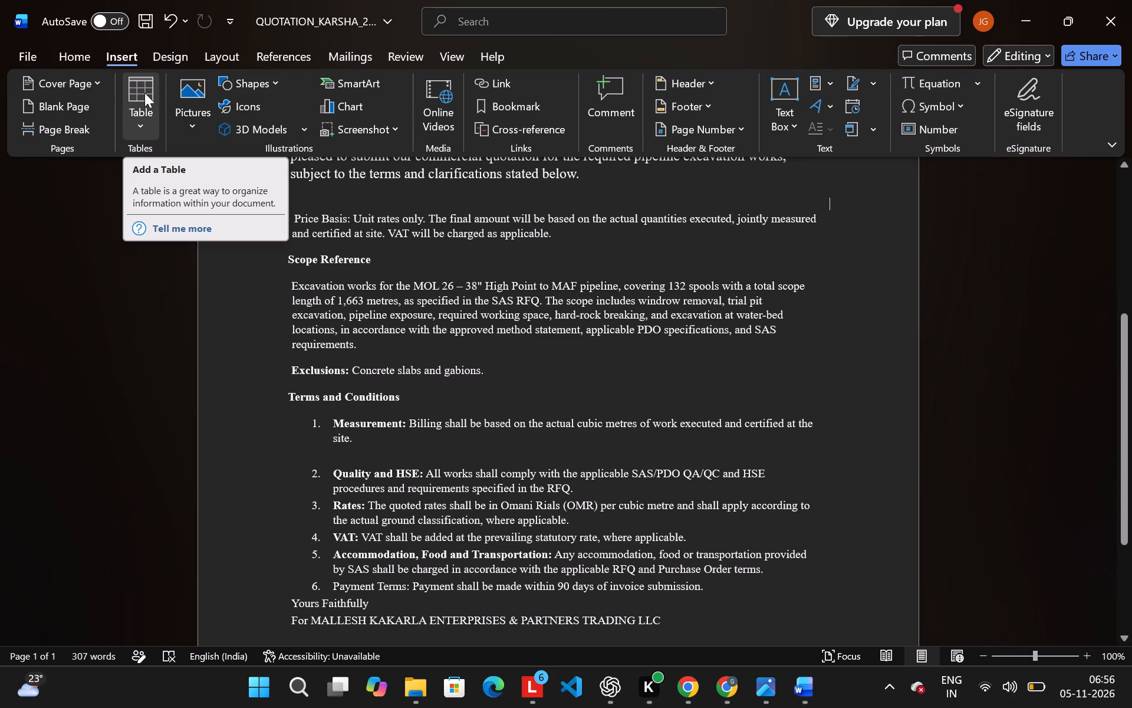
pyautogui.click(142, 128)
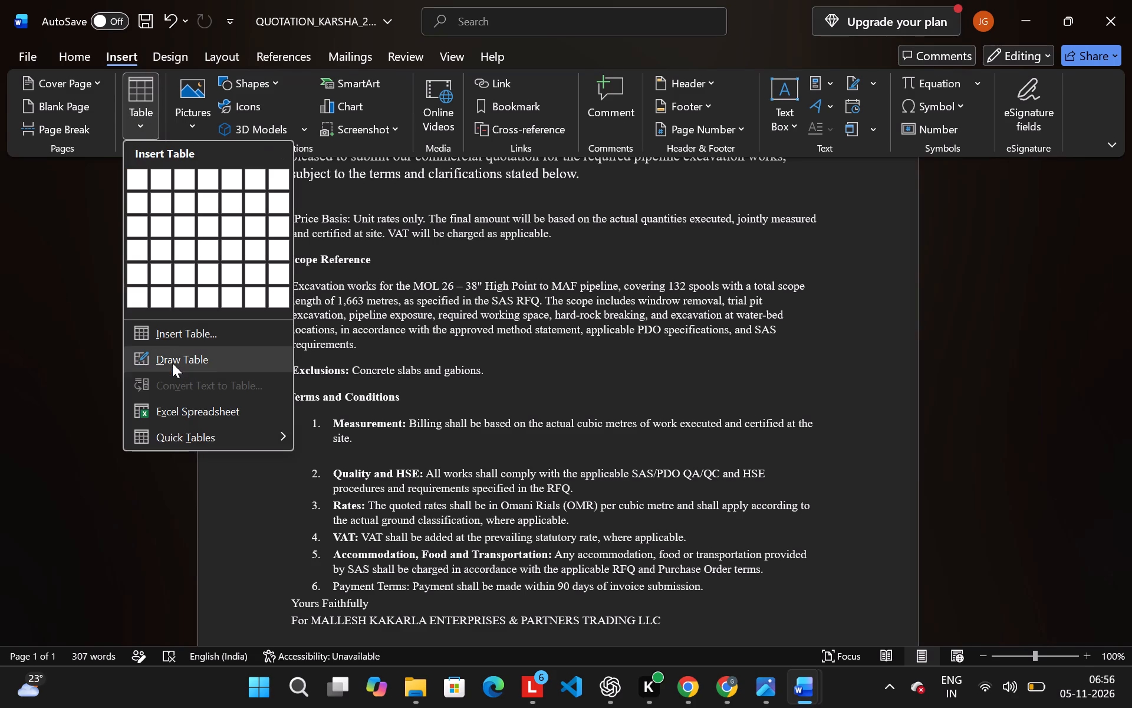
pyautogui.click(171, 340)
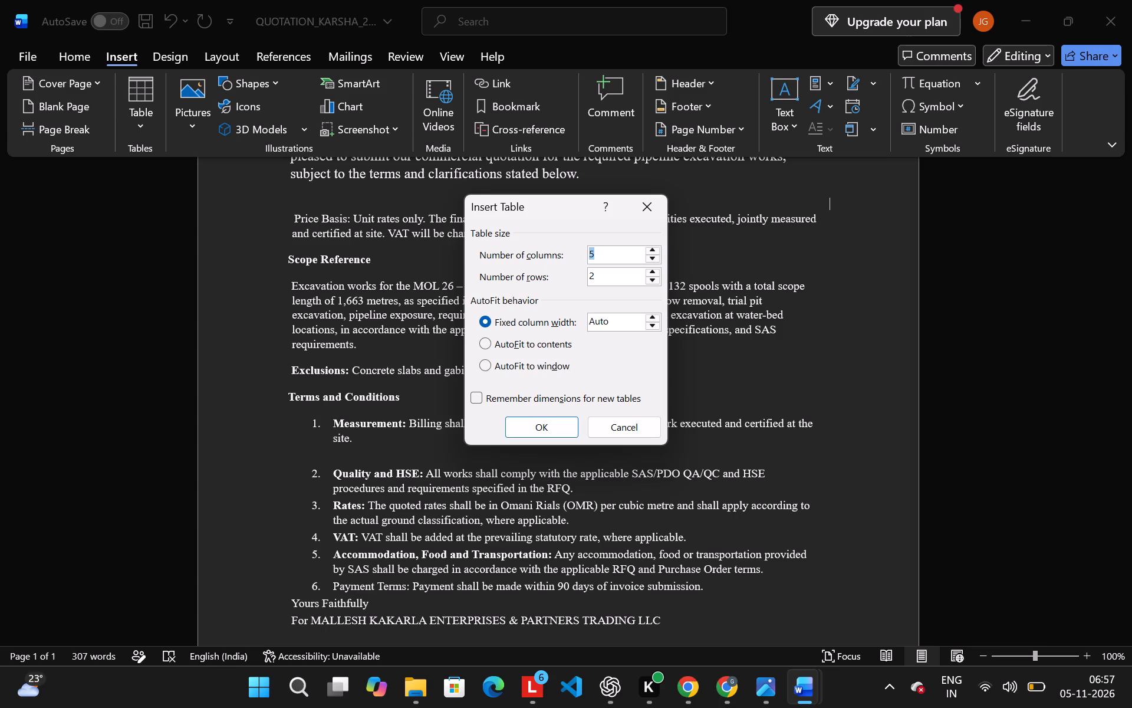
pyautogui.press('BackSpace')
pyautogui.press('3')
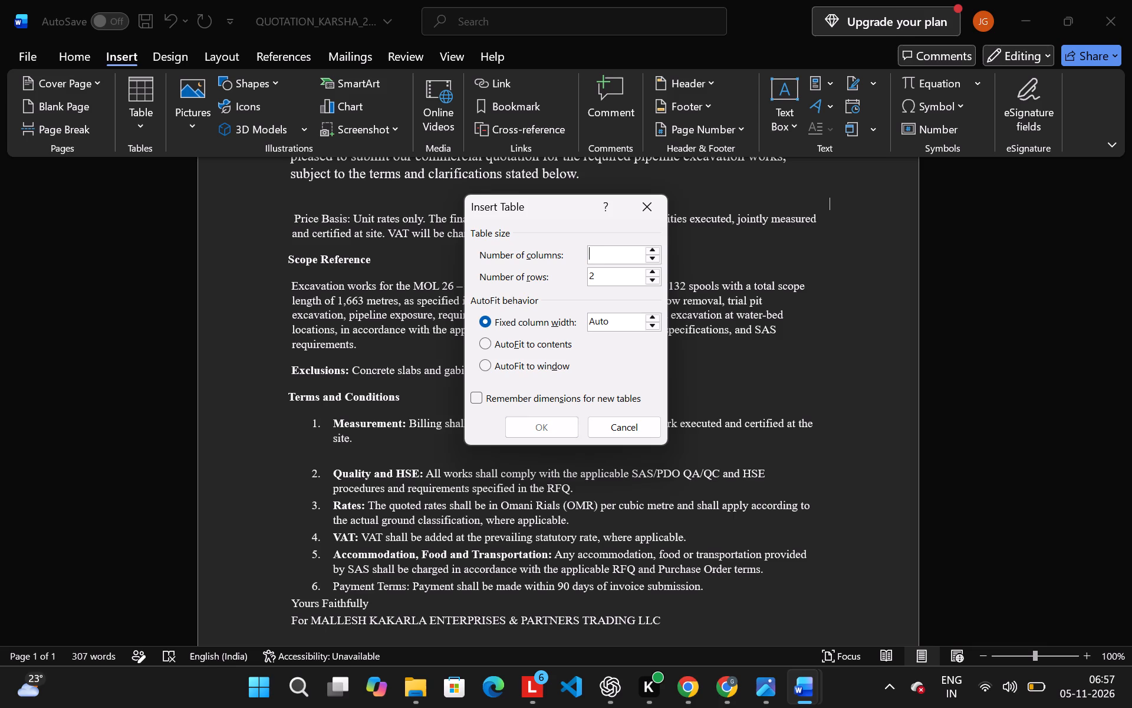
pyautogui.click(604, 278)
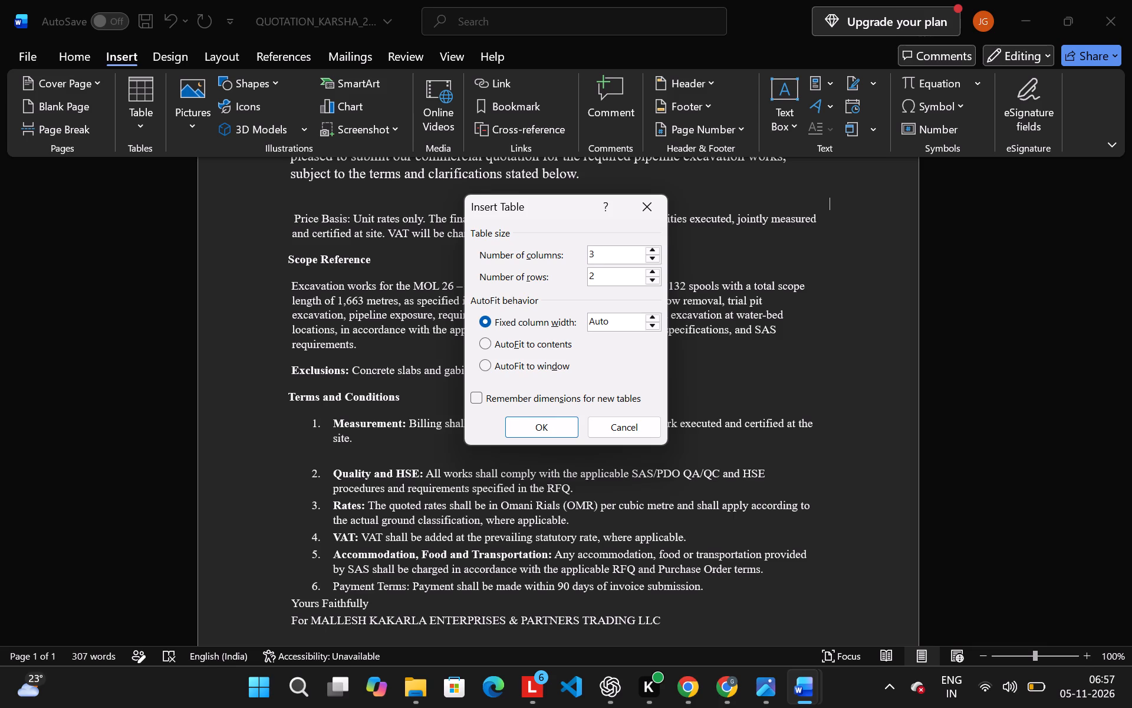
pyautogui.click(549, 430)
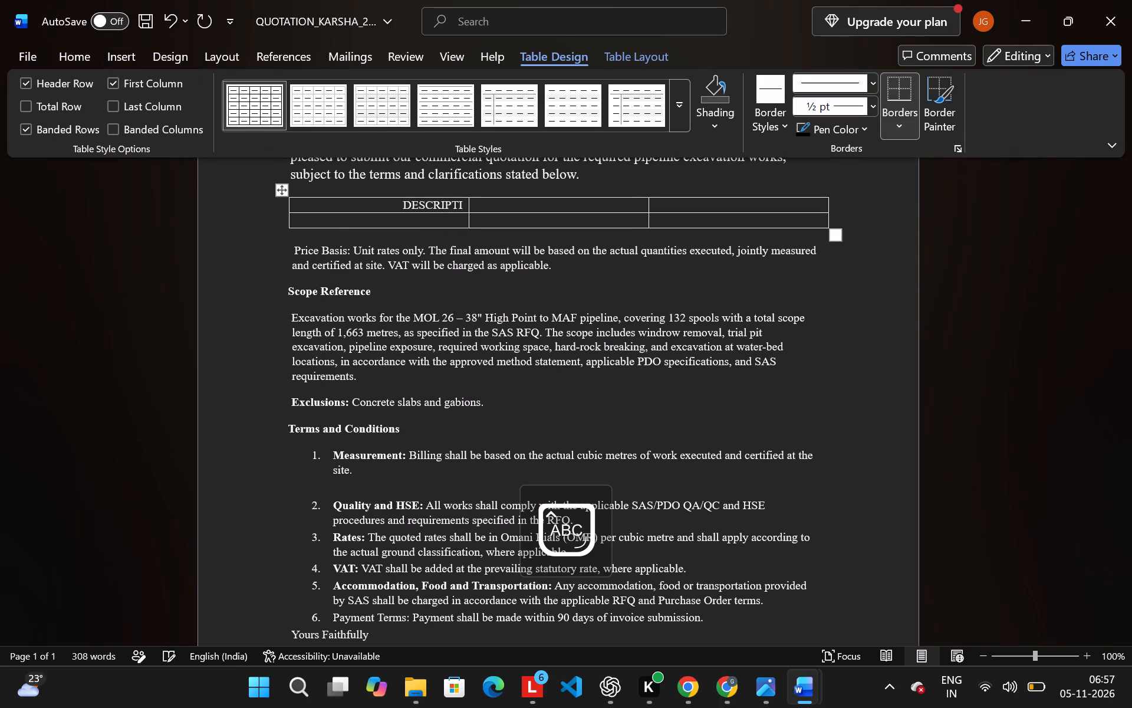
# Adjust the spacing before the DESCRIPTION heading so it sits nearer the middle of the first header cell.
pyautogui.click(386, 210)
pyautogui.press('BackSpace')
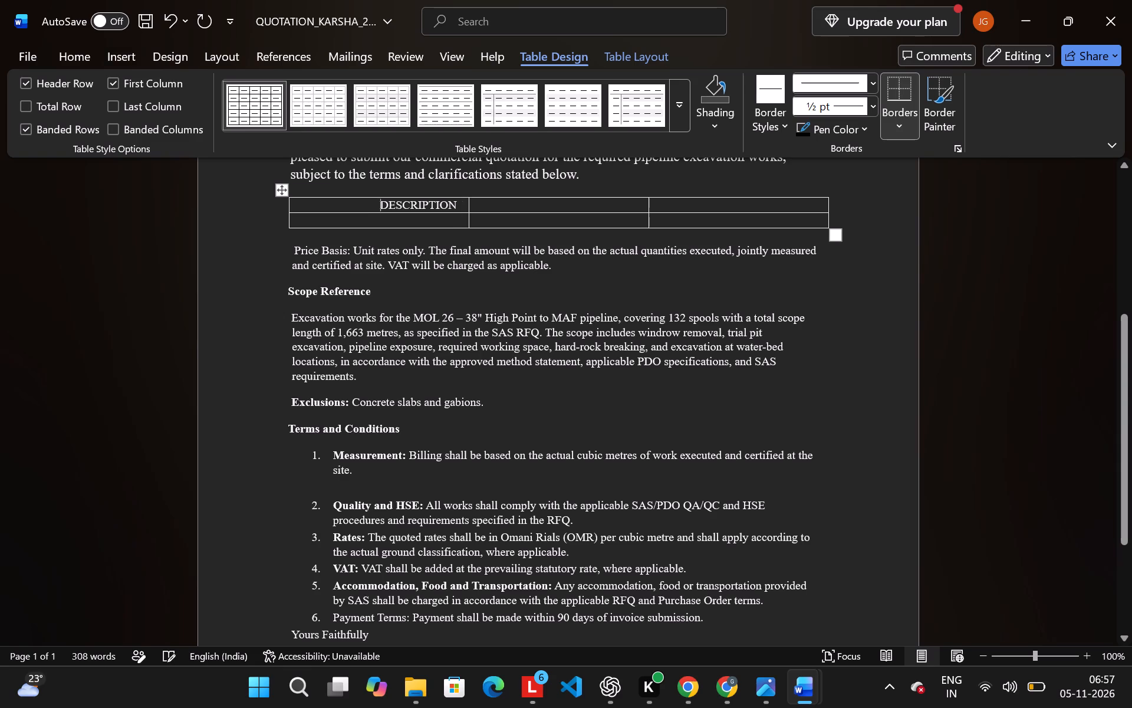
pyautogui.press('BackSpace')
pyautogui.press('BackSpace')
pyautogui.press('BackSpace')
pyautogui.press('BackSpace')
pyautogui.press('BackSpace')
pyautogui.press('space')
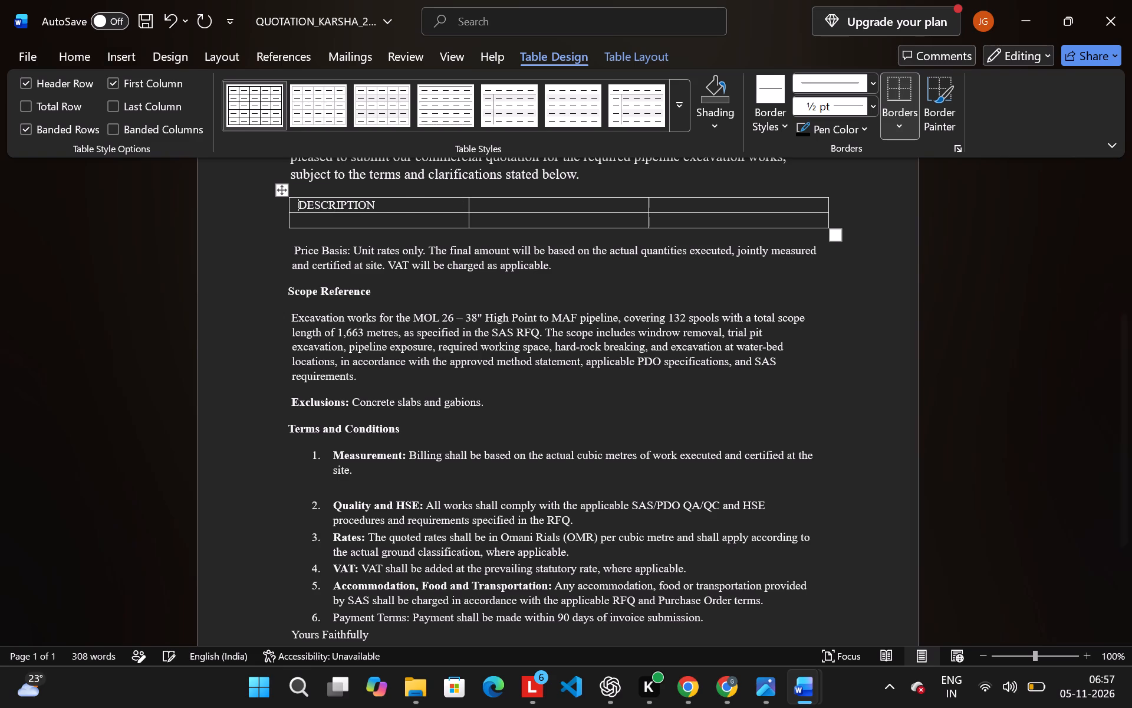
pyautogui.press('space')
pyautogui.press('space')
pyautogui.press('space')
pyautogui.press('space')
pyautogui.press('space')
pyautogui.press('space')
# Enter the heading UNIT in the second header cell, spaced in from the cell's left edge.
pyautogui.click(535, 210)
pyautogui.click(524, 208)
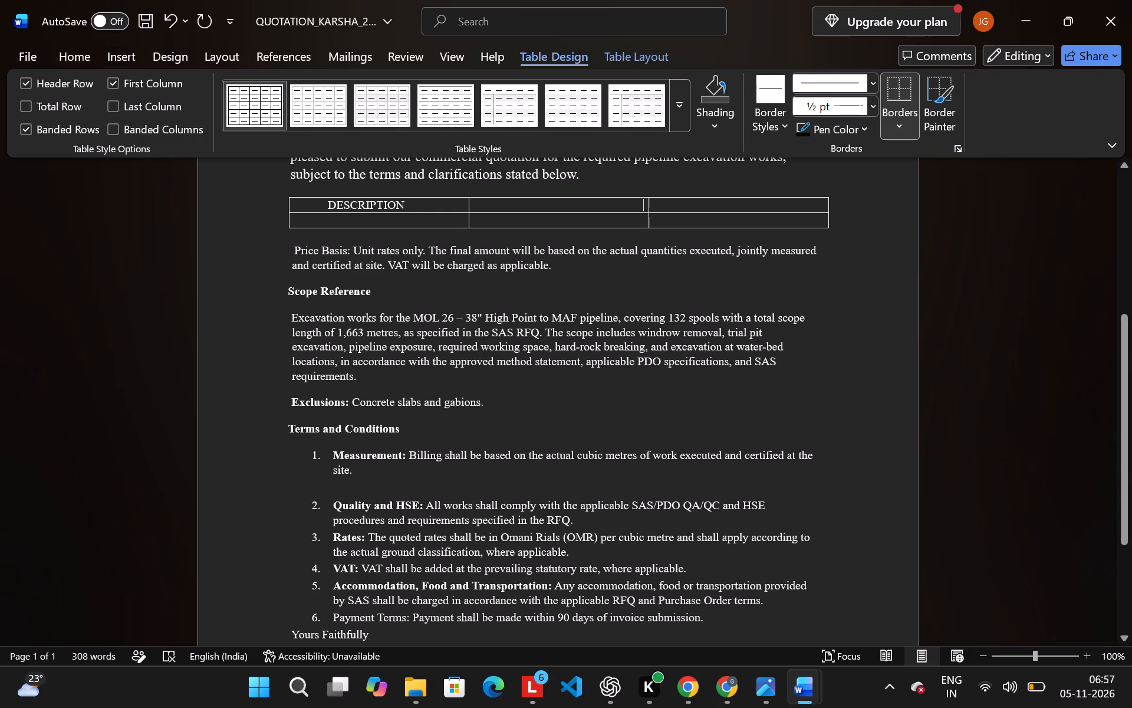
pyautogui.press('BackSpace')
pyautogui.press('BackSpace')
pyautogui.press('BackSpace')
pyautogui.press('BackSpace')
pyautogui.press('BackSpace')
pyautogui.press('BackSpace')
pyautogui.press('BackSpace')
pyautogui.press('BackSpace')
pyautogui.press('BackSpace')
pyautogui.press('BackSpace')
pyautogui.press('BackSpace')
pyautogui.press('BackSpace')
pyautogui.press('BackSpace')
pyautogui.press('BackSpace')
pyautogui.press('BackSpace')
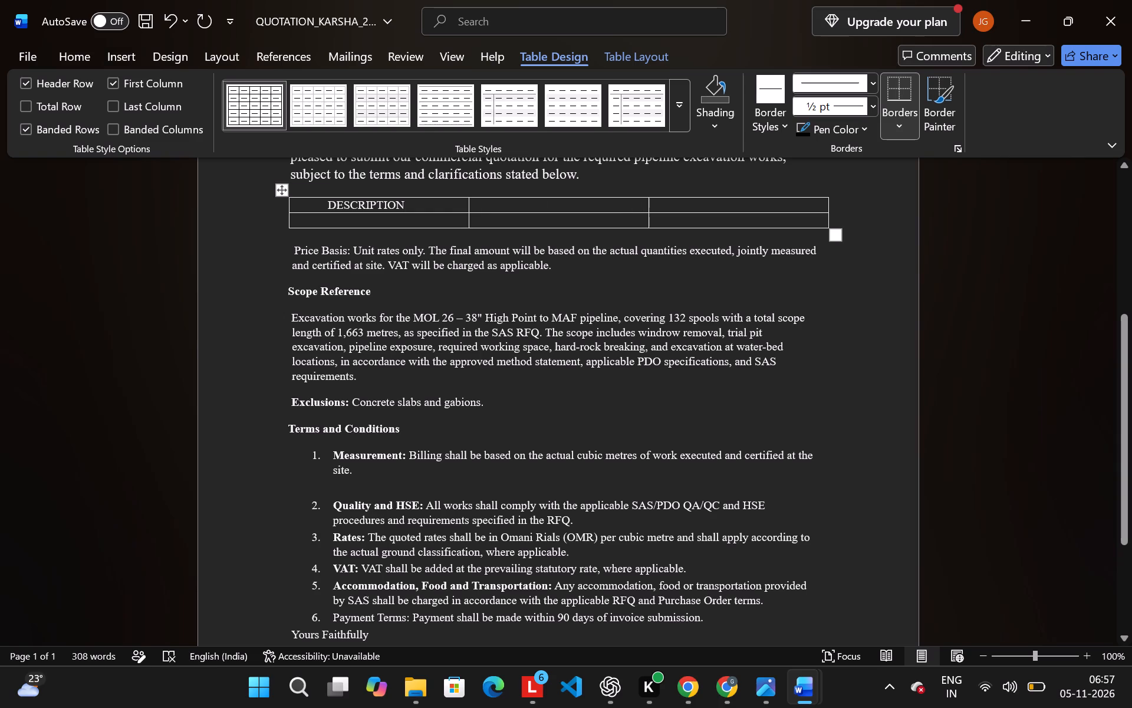
pyautogui.press('space')
pyautogui.press('space')
pyautogui.press('space')
pyautogui.press('space')
pyautogui.press('space')
pyautogui.press('space')
pyautogui.press('space')
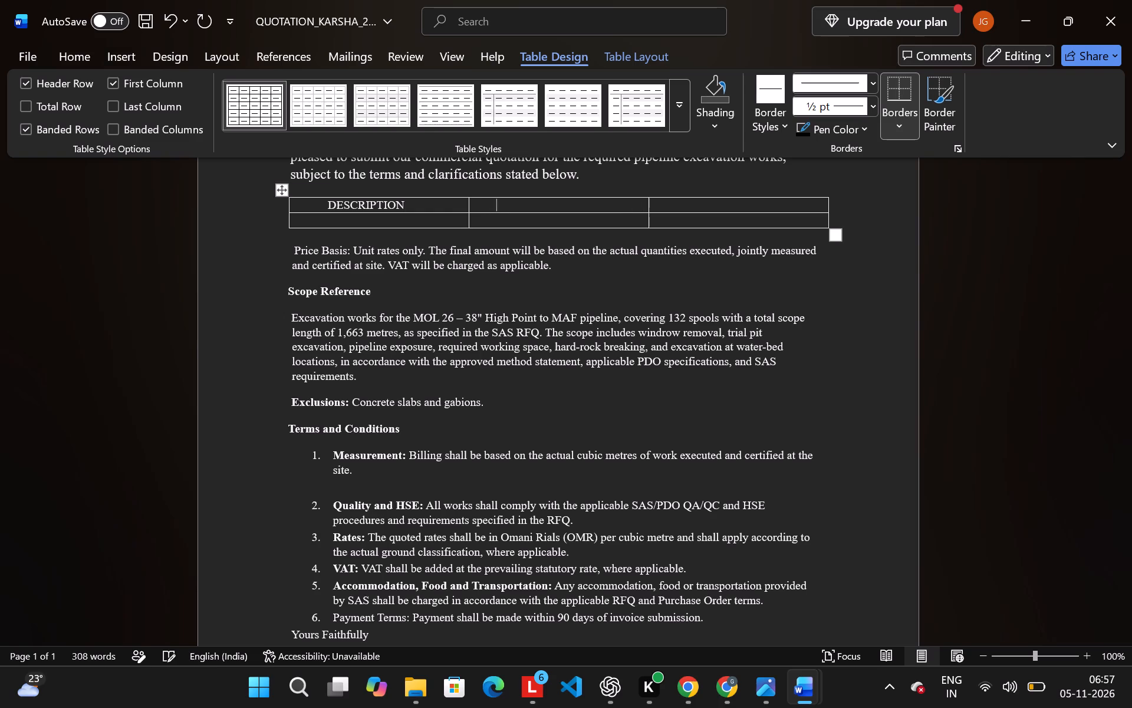
pyautogui.press('space')
pyautogui.press('space')
pyautogui.write('UNIT')
pyautogui.press('space')
# Enter the heading RATE in the third header cell, replacing its excess spacing with a moderate indent from the cell's left edge.
pyautogui.click(707, 209)
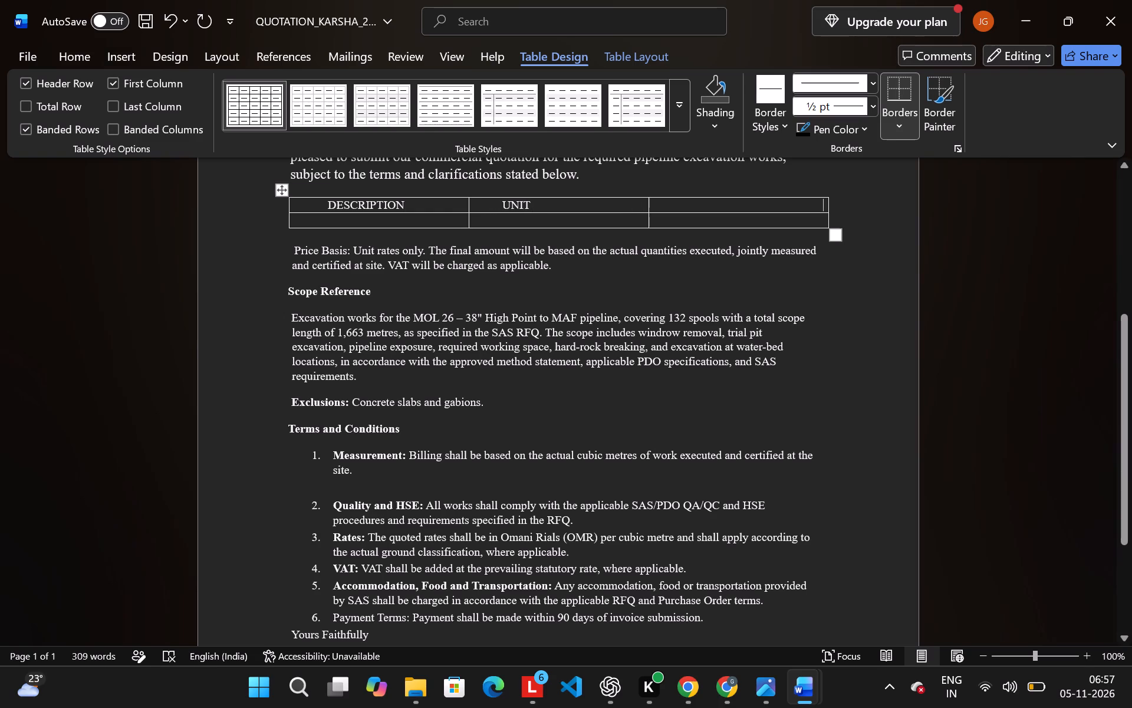
pyautogui.press('BackSpace')
pyautogui.press('BackSpace')
pyautogui.press('BackSpace')
pyautogui.press('BackSpace')
pyautogui.press('BackSpace')
pyautogui.press('BackSpace')
pyautogui.press('BackSpace')
pyautogui.press('BackSpace')
pyautogui.press('BackSpace')
pyautogui.press('BackSpace')
pyautogui.press('BackSpace')
pyautogui.press('BackSpace')
pyautogui.press('BackSpace')
pyautogui.press('BackSpace')
pyautogui.press('BackSpace')
pyautogui.press('space')
pyautogui.press('space')
pyautogui.press('space')
pyautogui.press('space')
pyautogui.press('space')
pyautogui.press('space')
pyautogui.press('space')
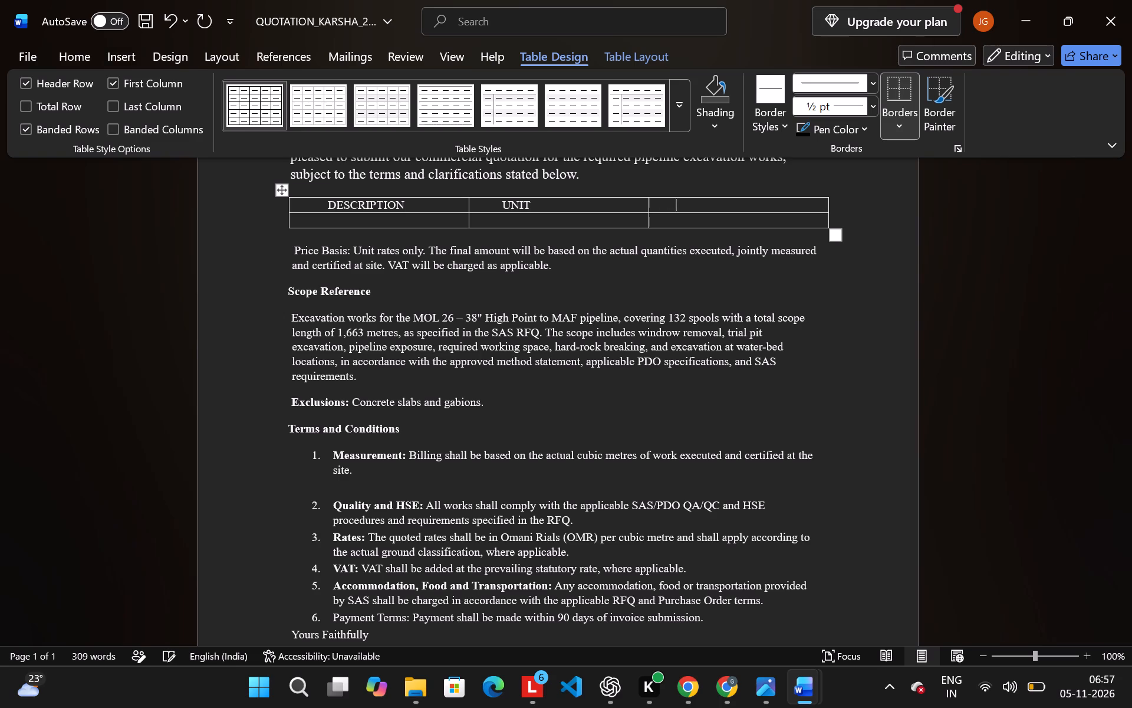
pyautogui.press('space')
pyautogui.press('space')
pyautogui.press('space')
pyautogui.press('space')
pyautogui.press('space')
pyautogui.write('RATE')
pyautogui.press('space')
# Clear the extra spacing in the cell under DESCRIPTION and space in from its left edge for the entry.
pyautogui.click(387, 223)
pyautogui.press('BackSpace')
pyautogui.press('BackSpace')
pyautogui.press('BackSpace')
pyautogui.press('BackSpace')
pyautogui.press('BackSpace')
pyautogui.press('BackSpace')
pyautogui.press('BackSpace')
pyautogui.press('BackSpace')
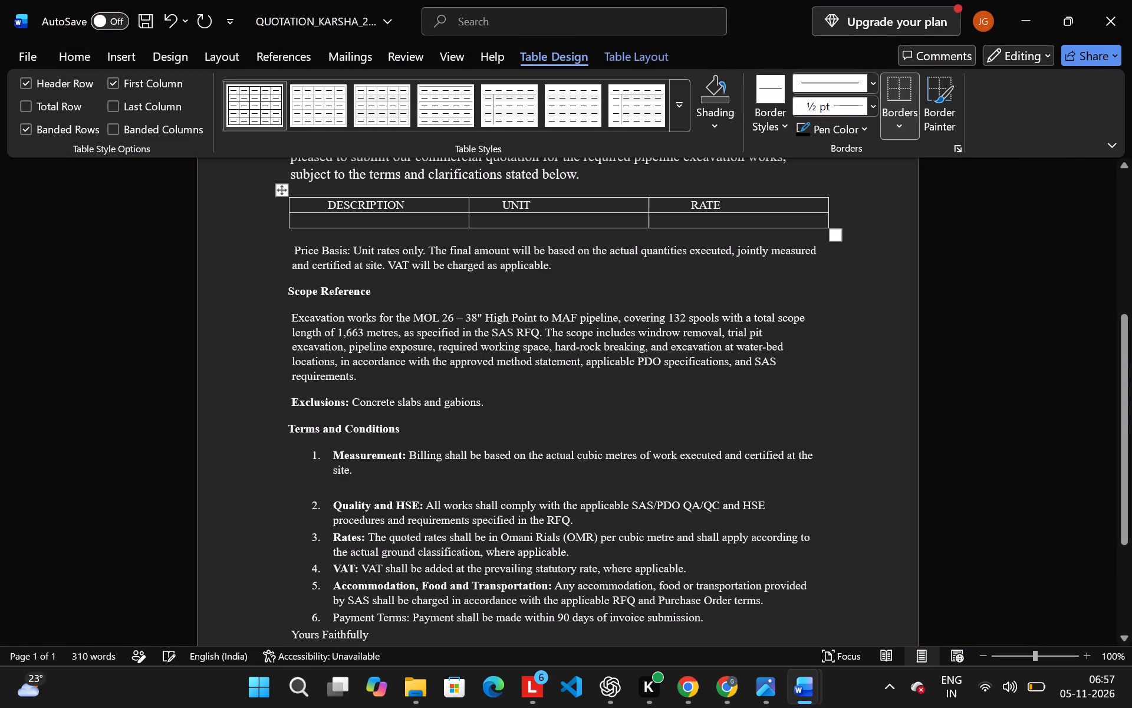
pyautogui.press('space')
pyautogui.press('space')
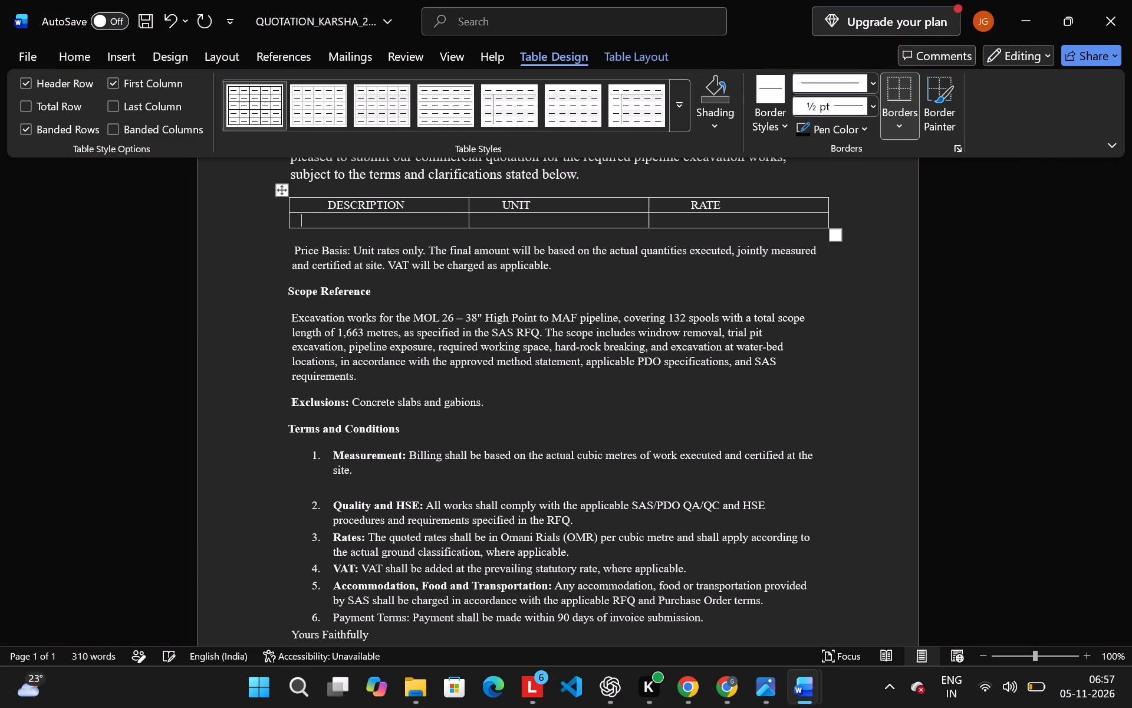
pyautogui.press('space')
pyautogui.press('space')
pyautogui.press('space')
pyautogui.press('space')
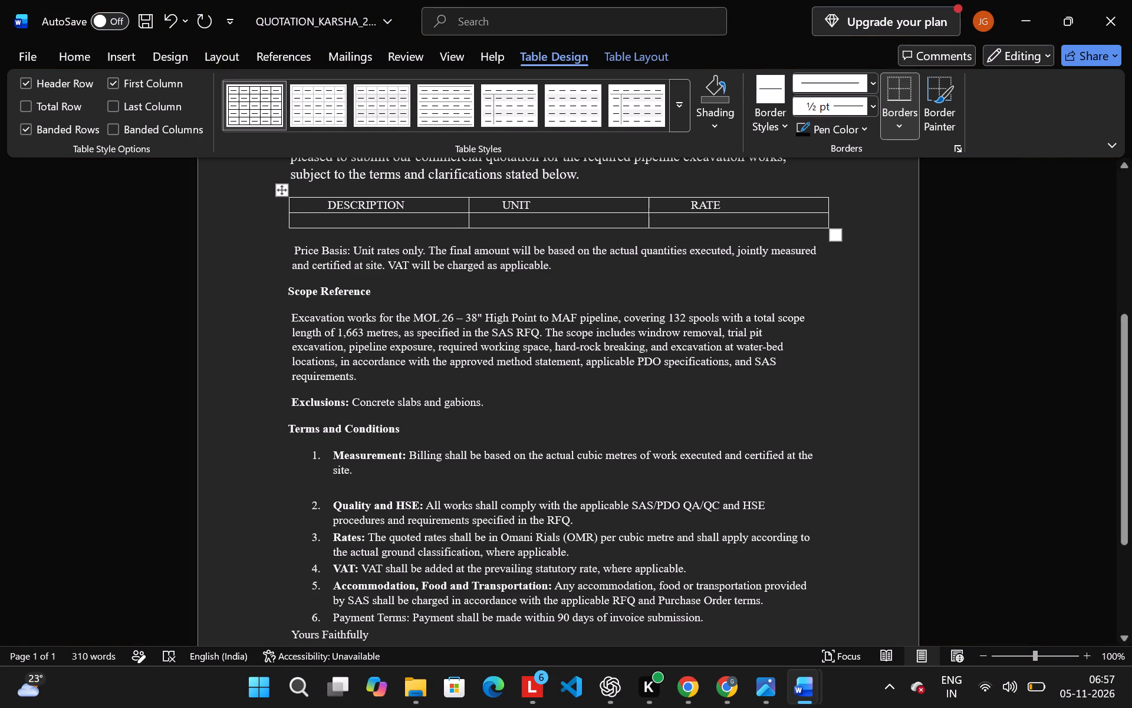
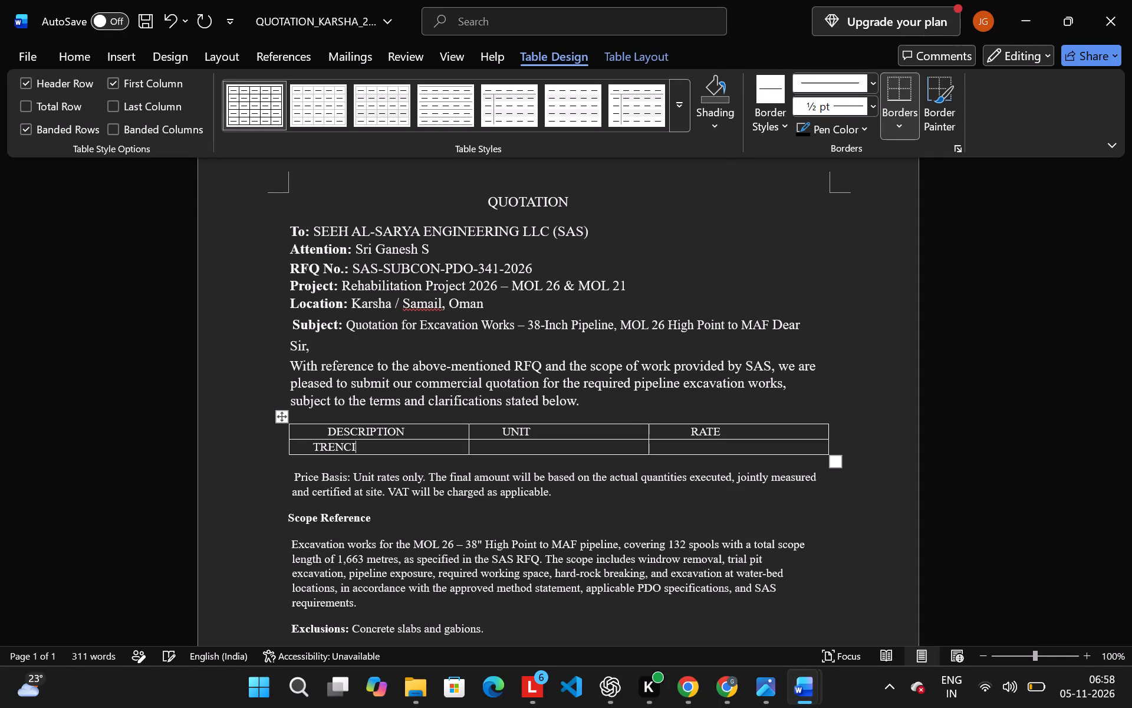
# Complete the entry in the cell under DESCRIPTION as TRENCHING IN SOFT & HARD ROCK.
pyautogui.press('BackSpace')
pyautogui.write('HING IN SOFT')
pyautogui.press('space')
pyautogui.hotkey('shift', '&')
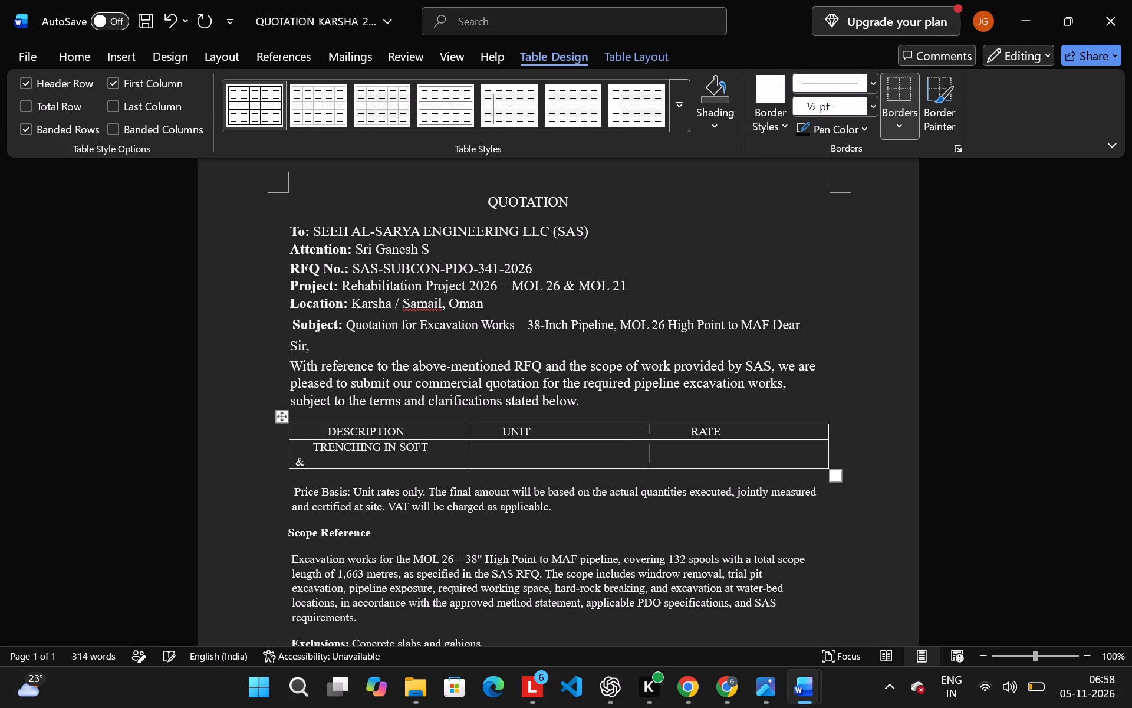
pyautogui.press('space')
pyautogui.write('HARD')
pyautogui.press('space')
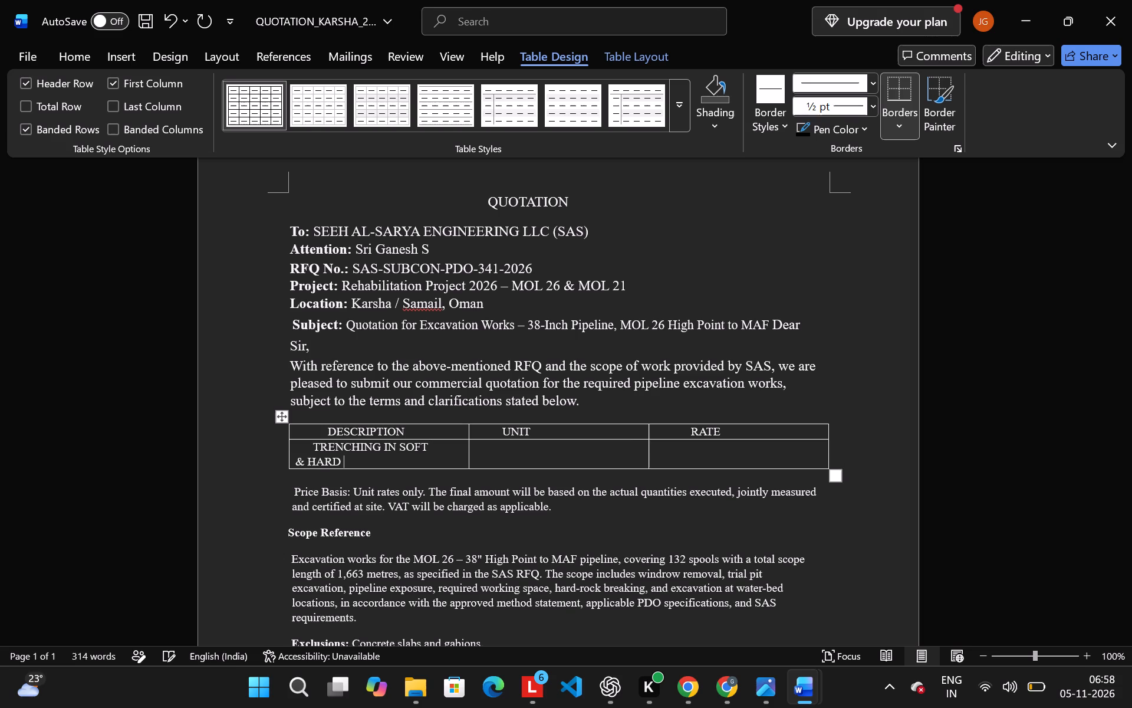
pyautogui.write('ROCK')
pyautogui.press('space')
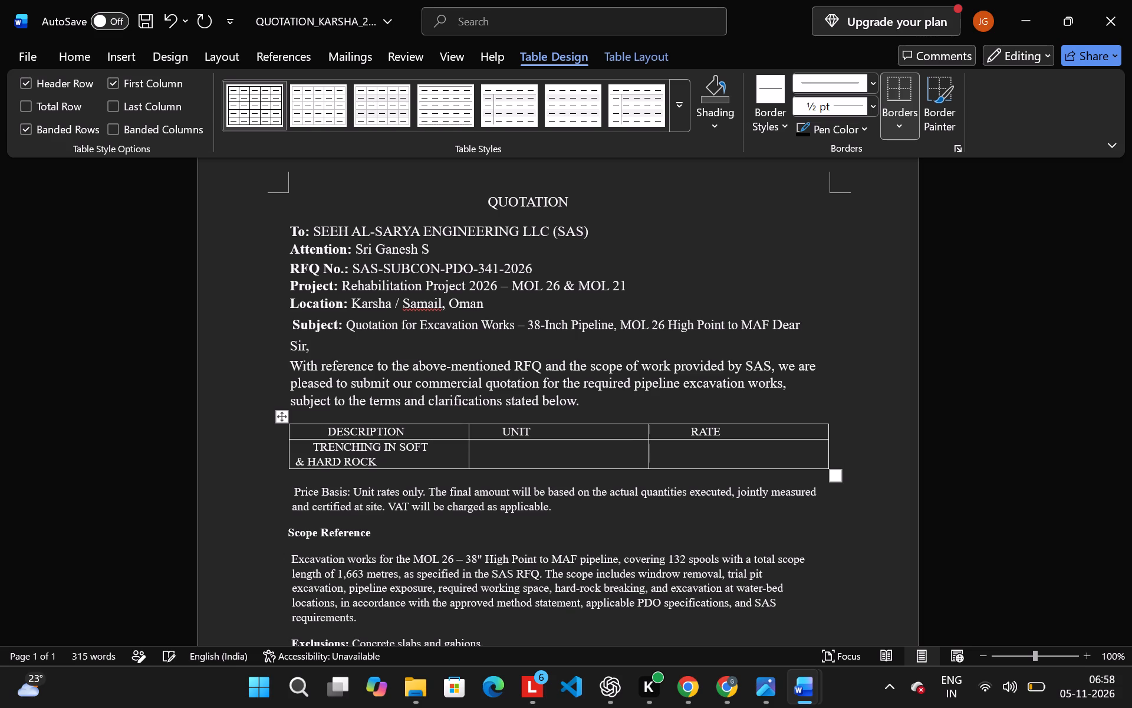
# Enclose SOFT & HARD ROCK in parentheses in the description cell.
pyautogui.click(397, 448)
pyautogui.hotkey('shift', '(')
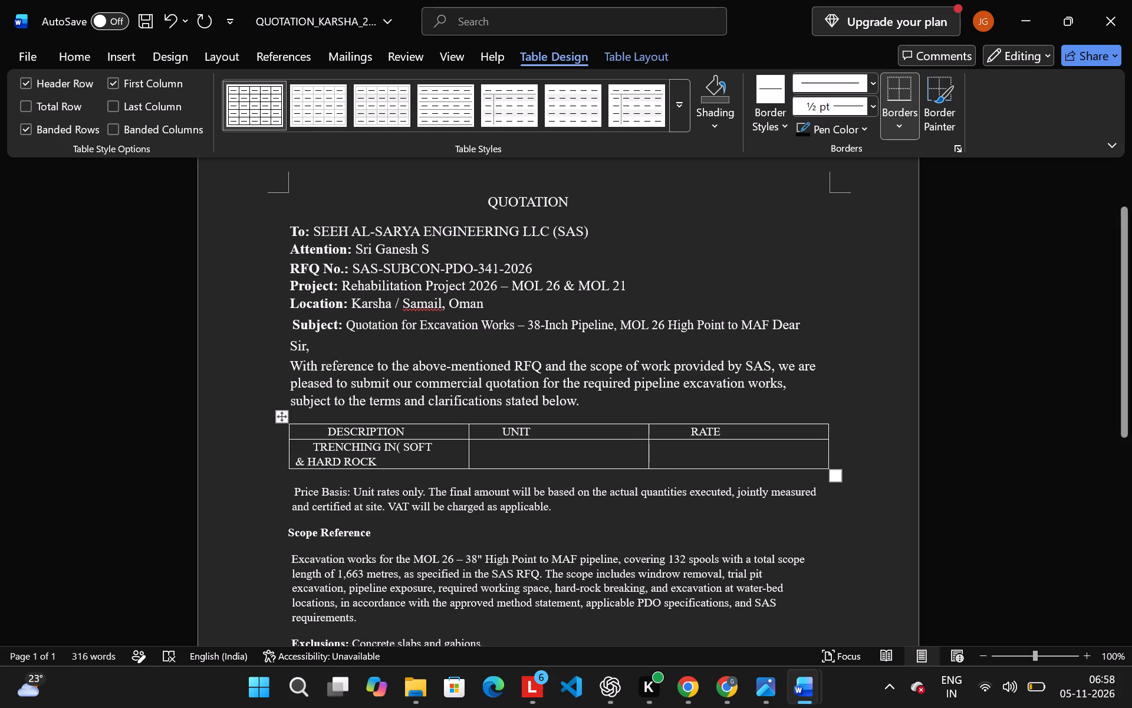
pyautogui.click(386, 458)
pyautogui.write(')')
# Extend the description after the closing parenthesis with SOIL USING HEAVY TRENCHER.
pyautogui.press('space')
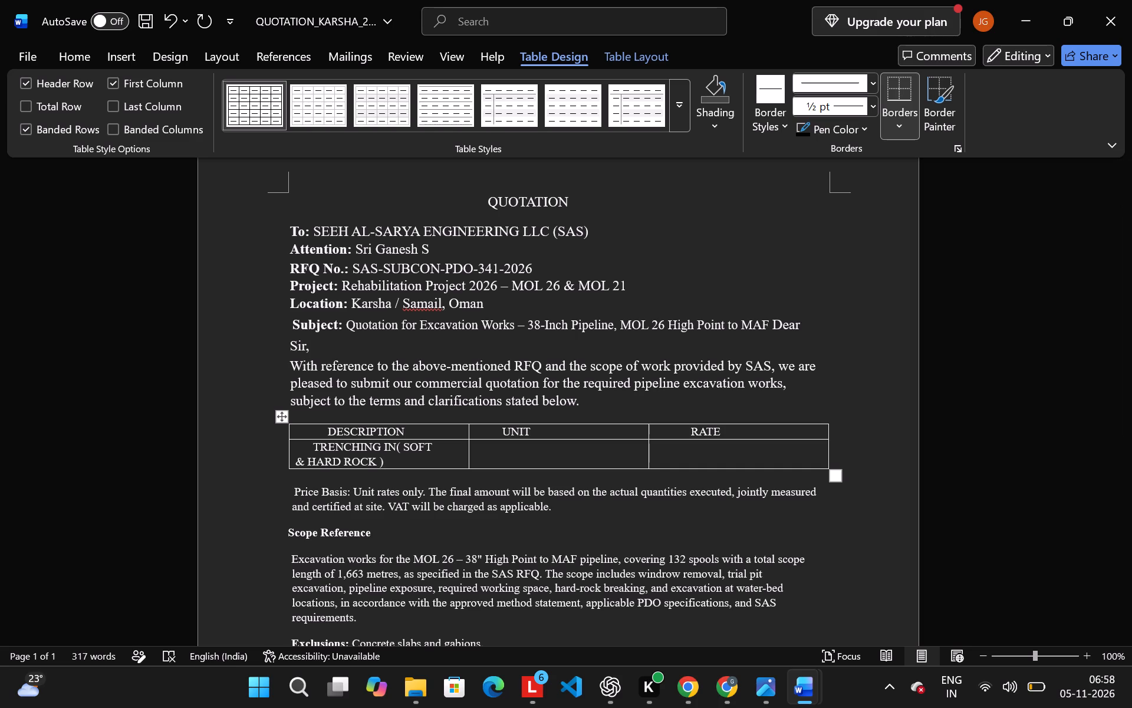
pyautogui.write('SOIL USING')
pyautogui.press('space')
pyautogui.write('HEAV')
pyautogui.write('Y TRENCHER')
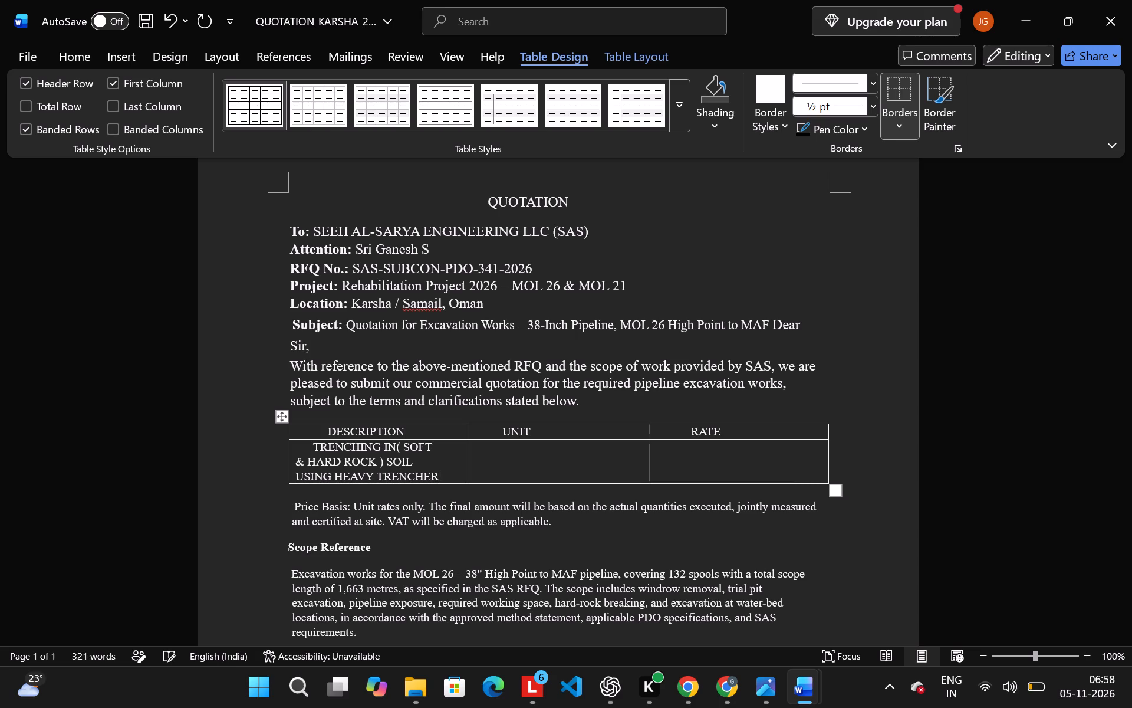
# Enter RM in the cell under UNIT, replacing the excess spacing with a short indent from the cell's left edge.
pyautogui.click(513, 463)
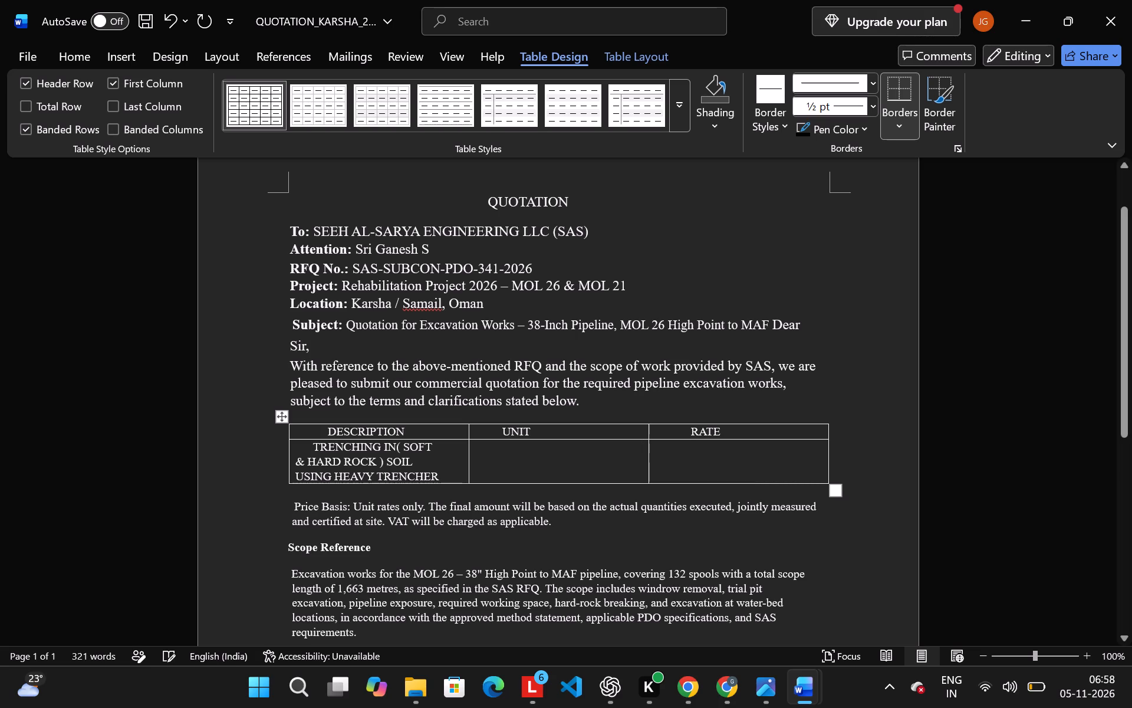
pyautogui.press('BackSpace')
pyautogui.press('BackSpace')
pyautogui.press('BackSpace')
pyautogui.press('BackSpace')
pyautogui.press('BackSpace')
pyautogui.press('BackSpace')
pyautogui.press('BackSpace')
pyautogui.press('BackSpace')
pyautogui.press('BackSpace')
pyautogui.press('BackSpace')
pyautogui.press('BackSpace')
pyautogui.press('BackSpace')
pyautogui.press('BackSpace')
pyautogui.press('BackSpace')
pyautogui.press('BackSpace')
pyautogui.press('space')
pyautogui.press('space')
pyautogui.press('space')
pyautogui.press('space')
pyautogui.press('space')
pyautogui.press('space')
pyautogui.press('space')
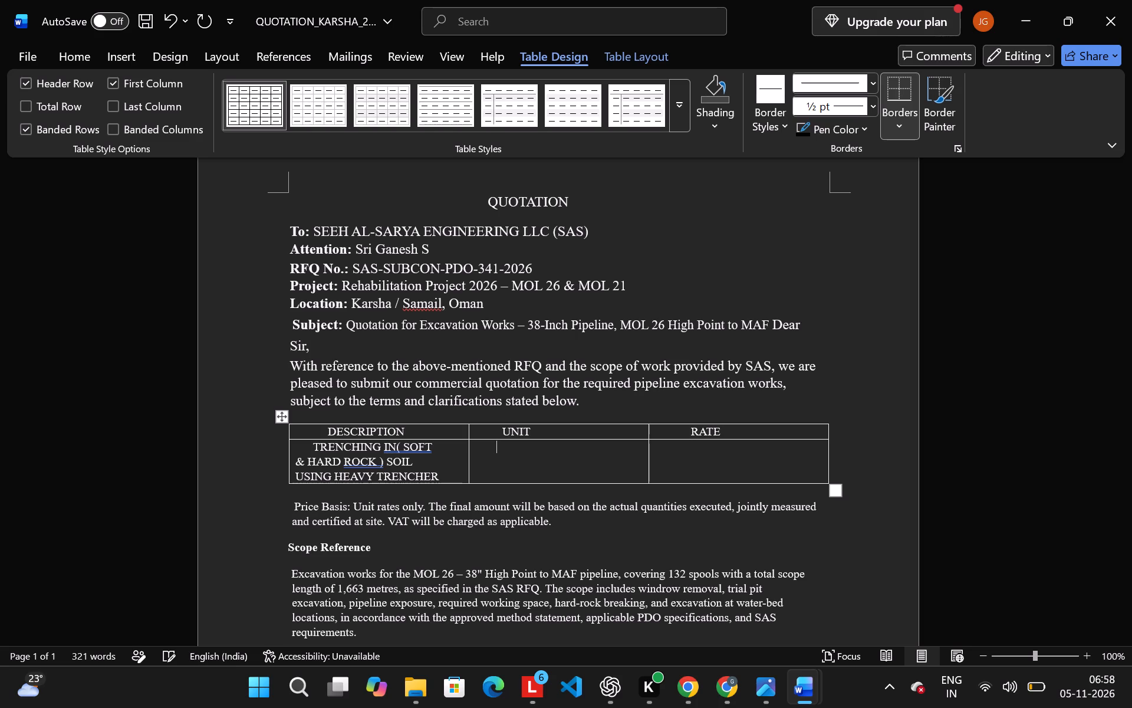
pyautogui.write('RM')
# Move RM down to the cell's second line and space it in so it sits beneath the UNIT heading.
pyautogui.click(494, 451)
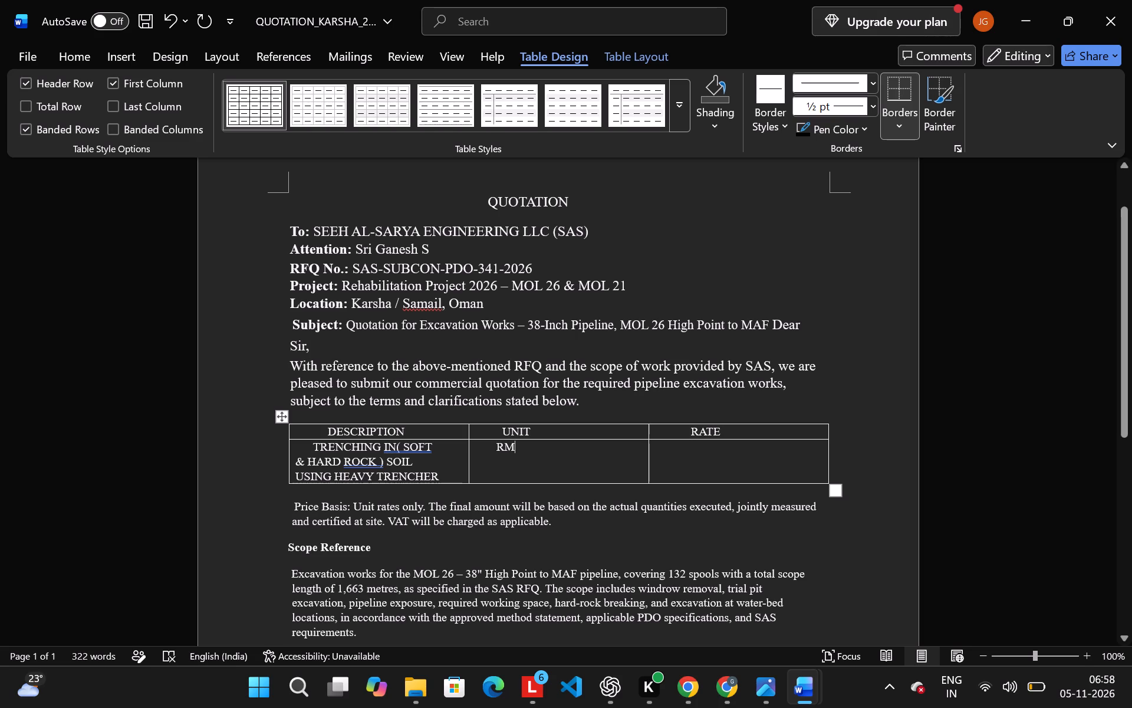
pyautogui.press('Return')
pyautogui.press('space')
pyautogui.press('space')
pyautogui.press('space')
pyautogui.press('space')
pyautogui.press('space')
pyautogui.press('space')
pyautogui.press('space')
pyautogui.press('space')
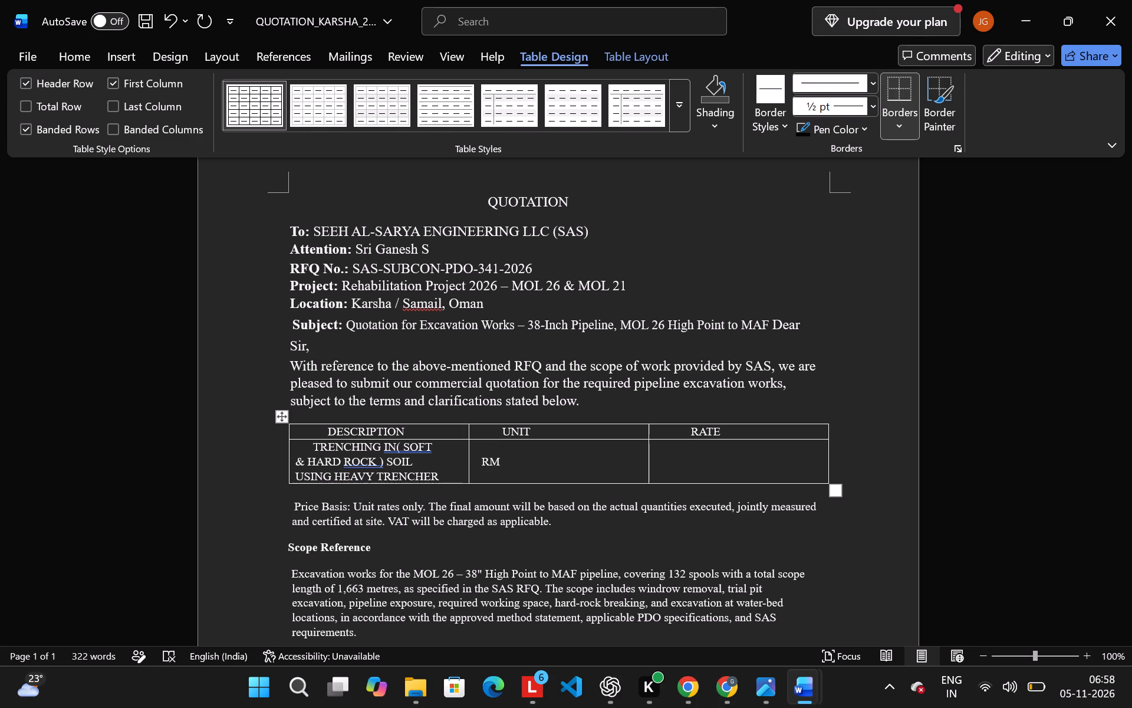
pyautogui.press('space')
pyautogui.press('space')
# Enter the rate 98.000 on the second line of the cell under RATE, clearing the excess spacing and indenting it beneath the heading.
pyautogui.click(718, 457)
pyautogui.press('BackSpace')
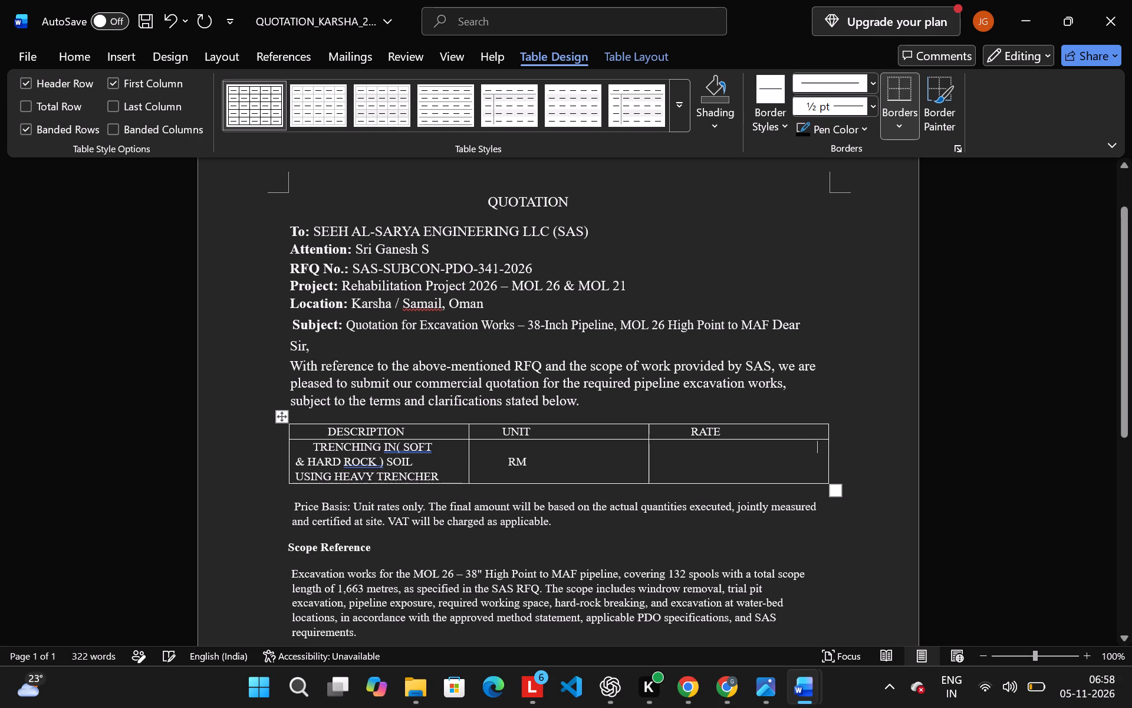
pyautogui.press('BackSpace')
pyautogui.press('BackSpace')
pyautogui.press('BackSpace')
pyautogui.press('BackSpace')
pyautogui.press('BackSpace')
pyautogui.press('BackSpace')
pyautogui.press('BackSpace')
pyautogui.press('BackSpace')
pyautogui.press('BackSpace')
pyautogui.press('BackSpace')
pyautogui.press('BackSpace')
pyautogui.press('BackSpace')
pyautogui.press('space')
pyautogui.press('space')
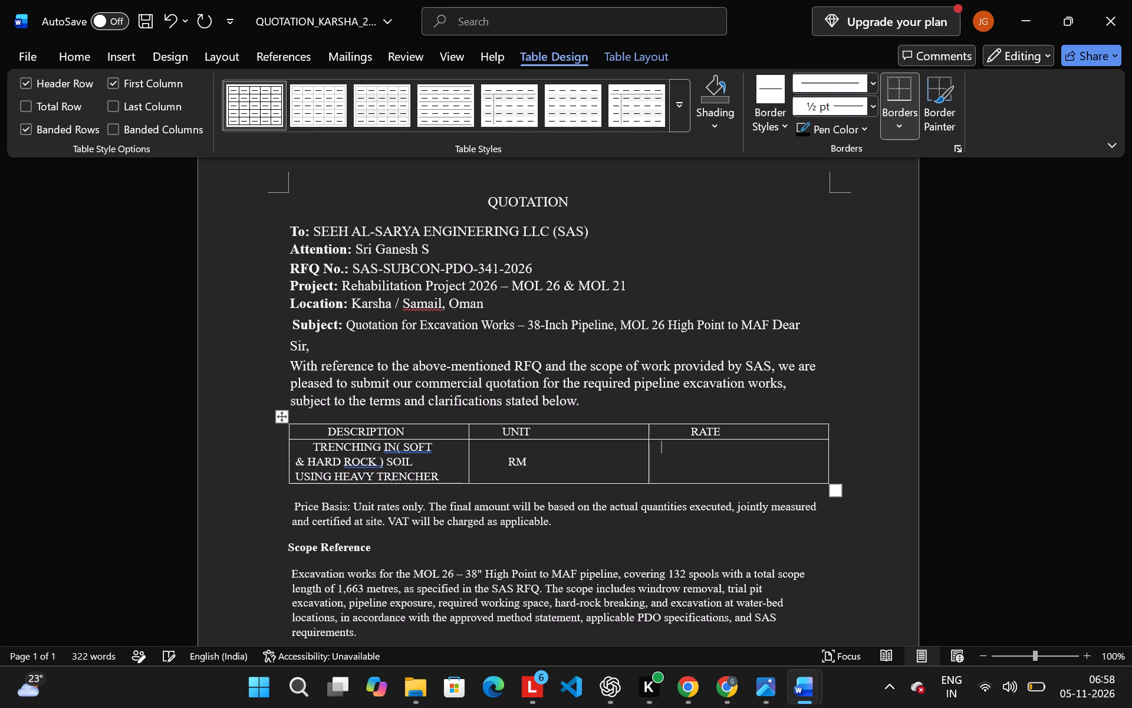
pyautogui.press('space')
pyautogui.press('space')
pyautogui.press('space')
pyautogui.press('space')
pyautogui.press('Return')
pyautogui.press('space')
pyautogui.press('space')
pyautogui.press('space')
pyautogui.press('space')
pyautogui.press('space')
pyautogui.press('space')
pyautogui.press('space')
pyautogui.press('space')
pyautogui.press('space')
pyautogui.press('space')
pyautogui.press('space')
pyautogui.write('98')
pyautogui.write('.000')
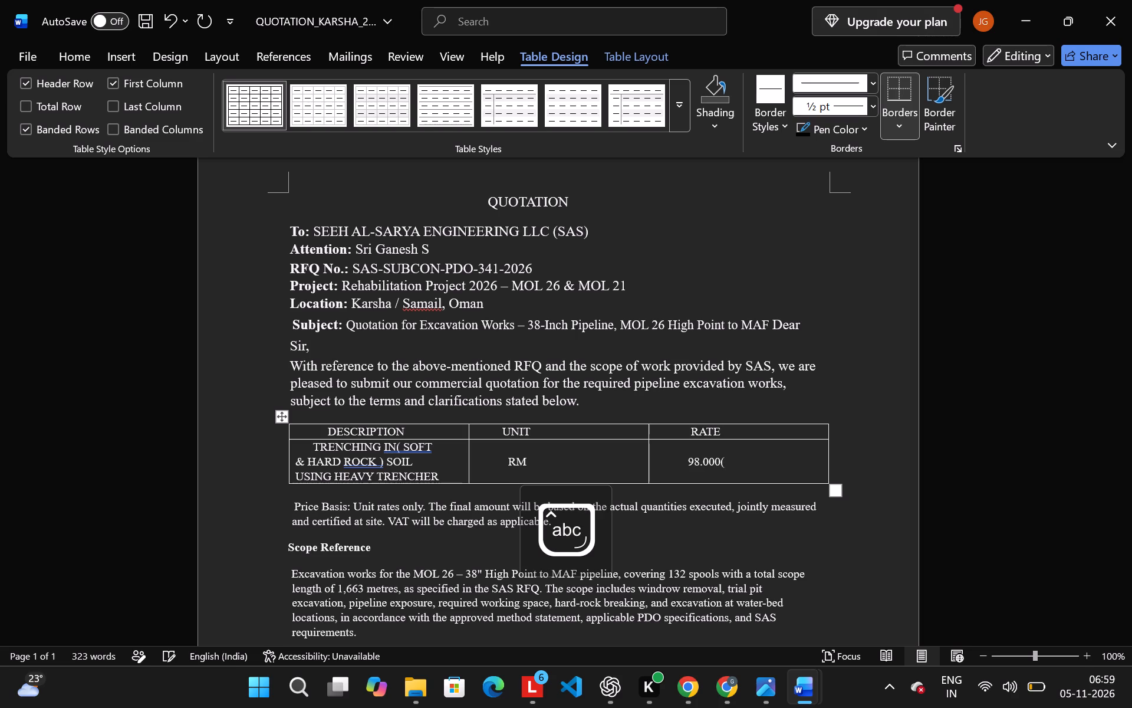
pyautogui.press('BackSpace')
# Add the currency (RO) in capitals after the RATE heading in the third header cell.
pyautogui.click(742, 433)
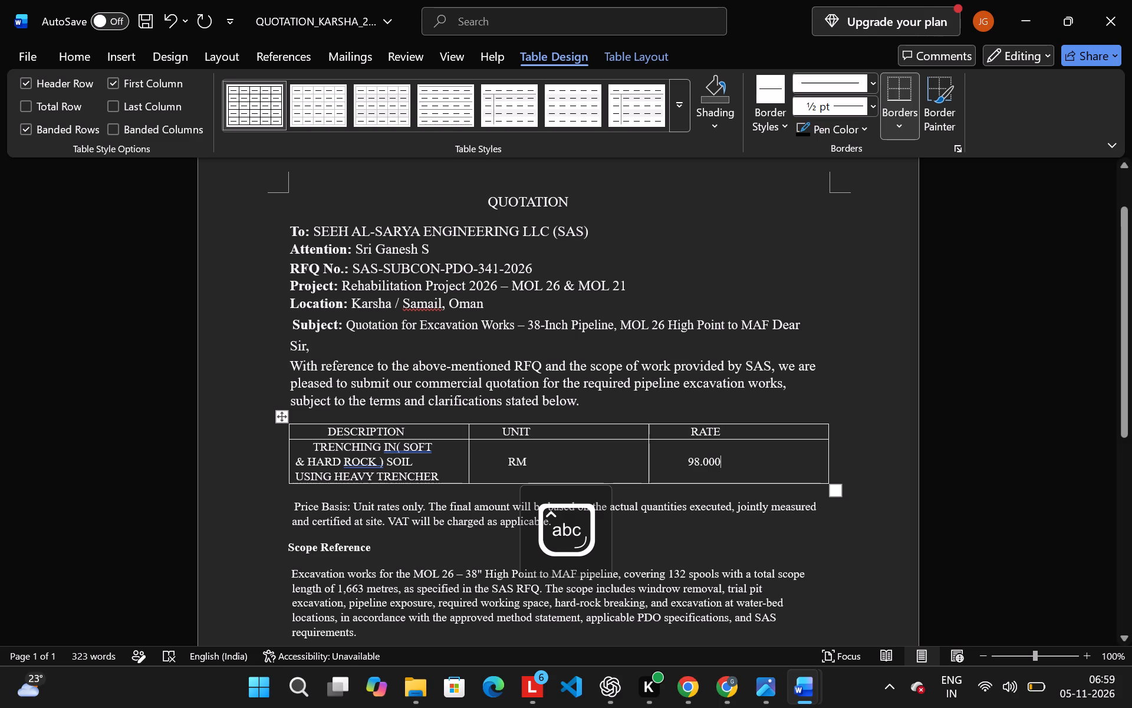
pyautogui.hotkey('shift', '(')
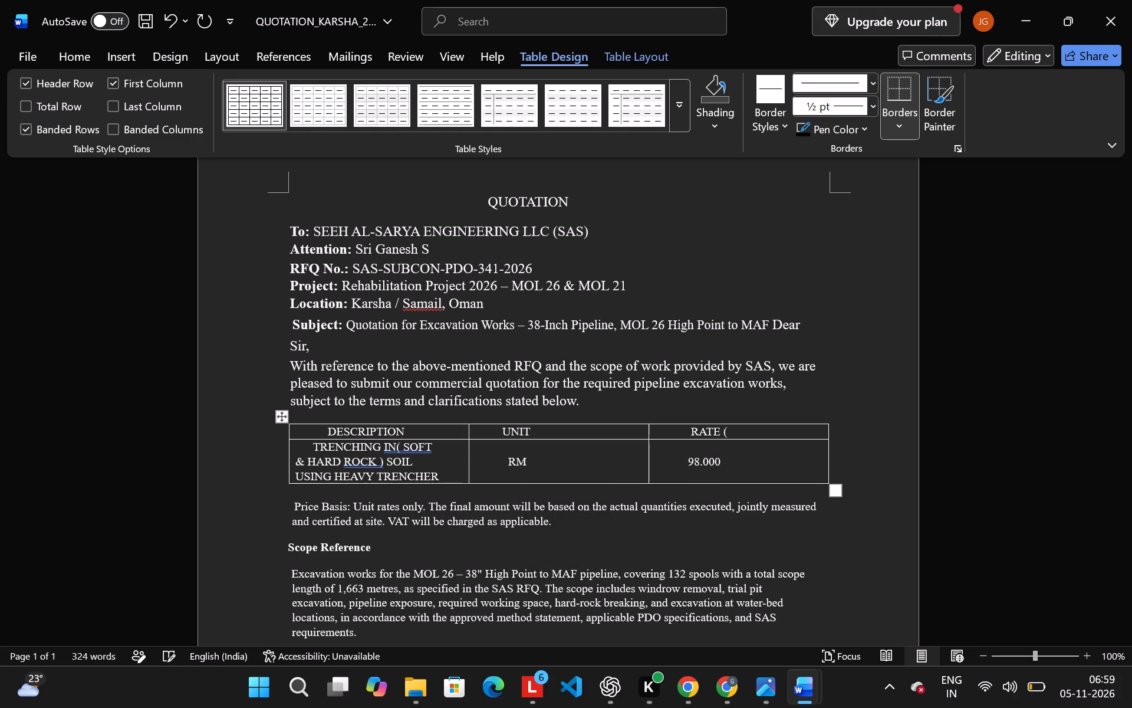
pyautogui.write('ro)')
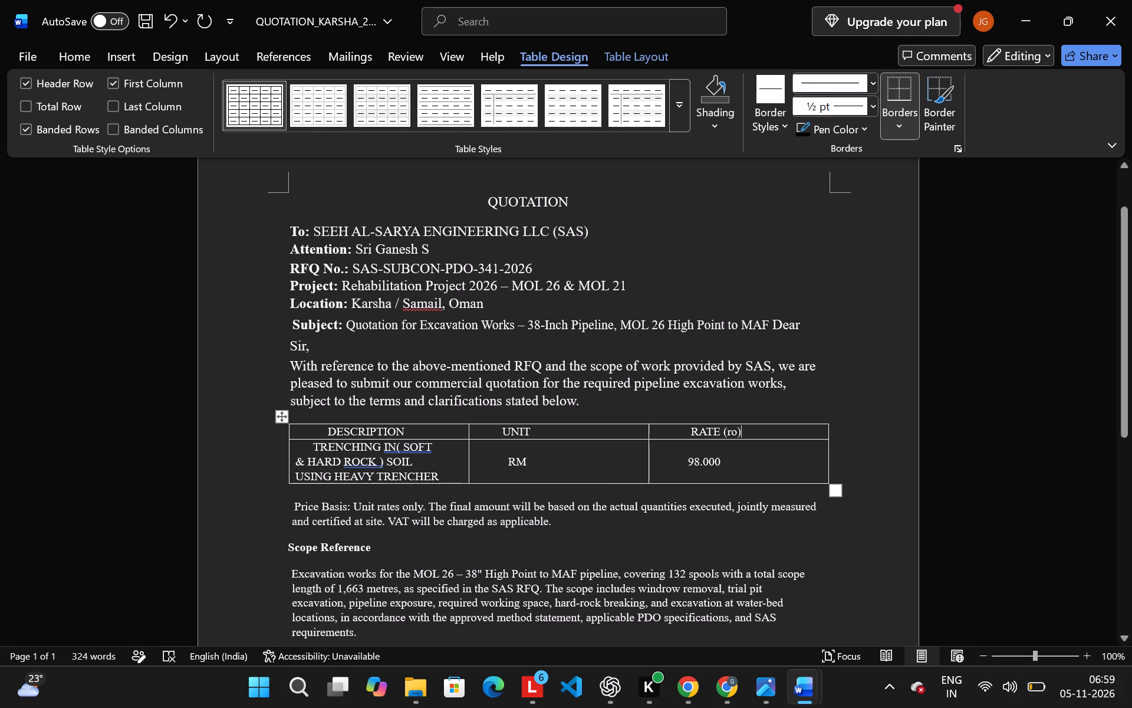
pyautogui.press('BackSpace')
pyautogui.press('BackSpace')
pyautogui.press('BackSpace')
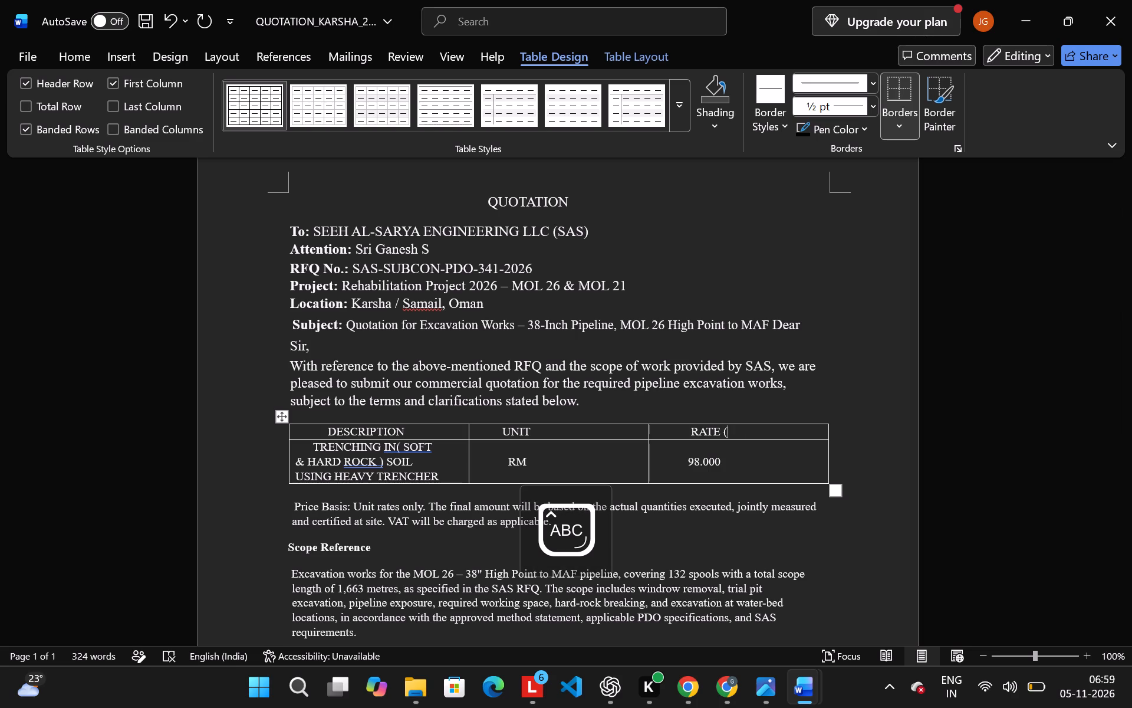
pyautogui.write('RO')
pyautogui.hotkey('shift', ')')
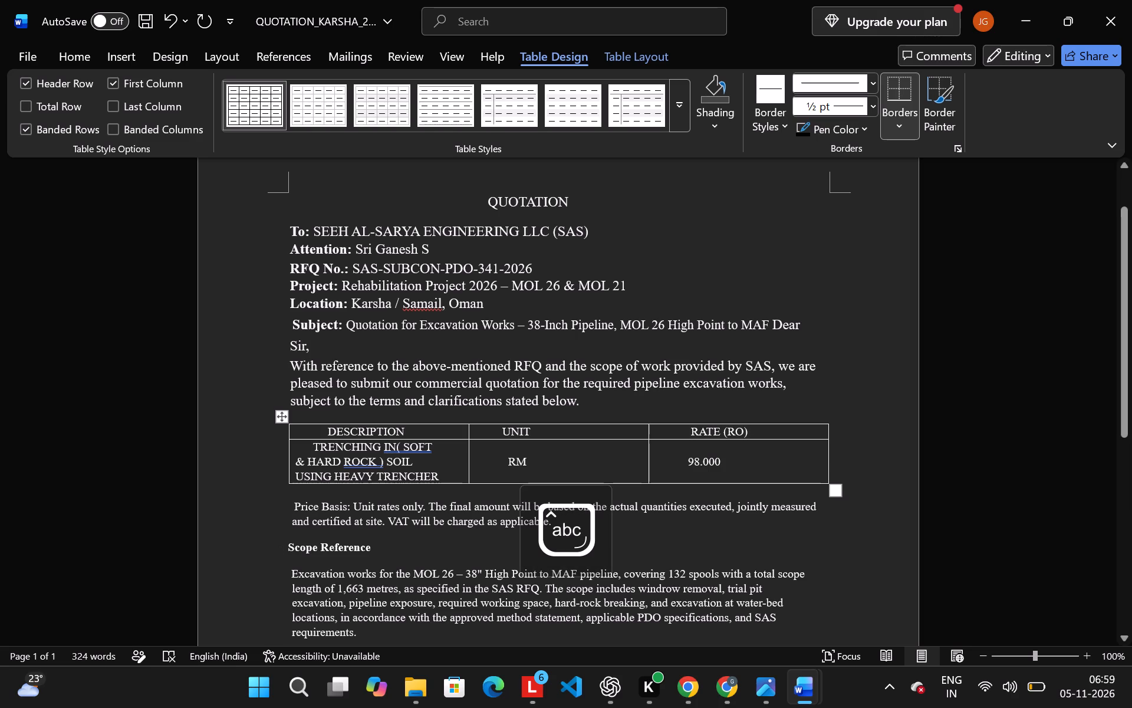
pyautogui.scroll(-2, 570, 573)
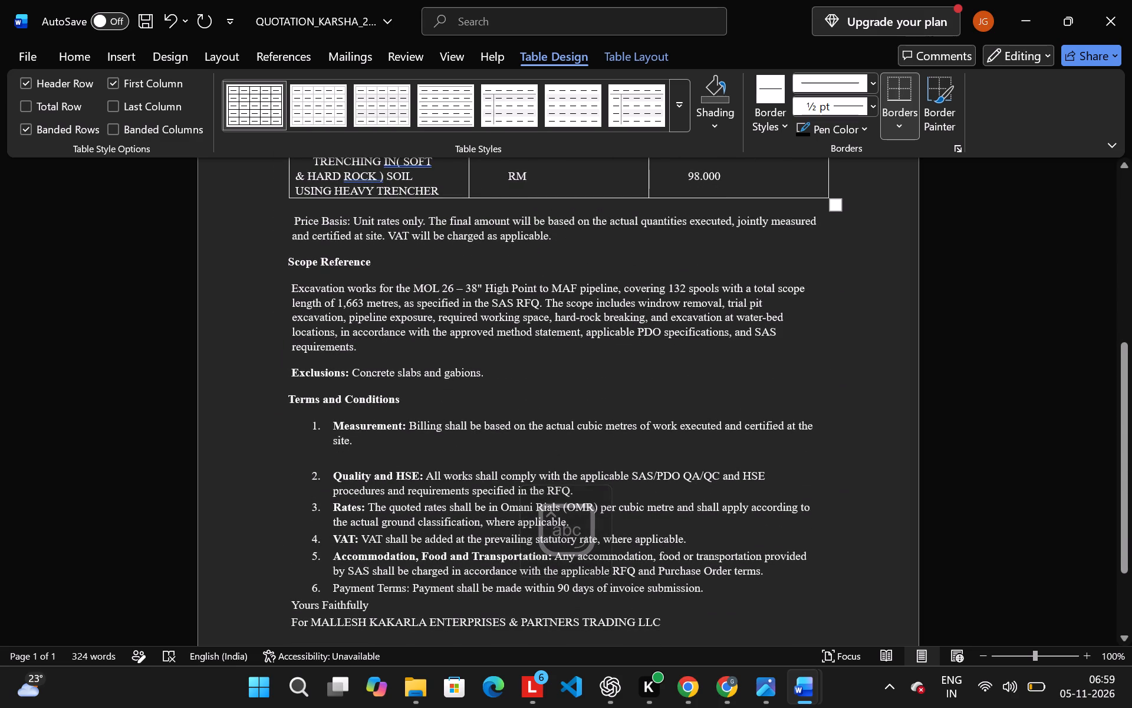
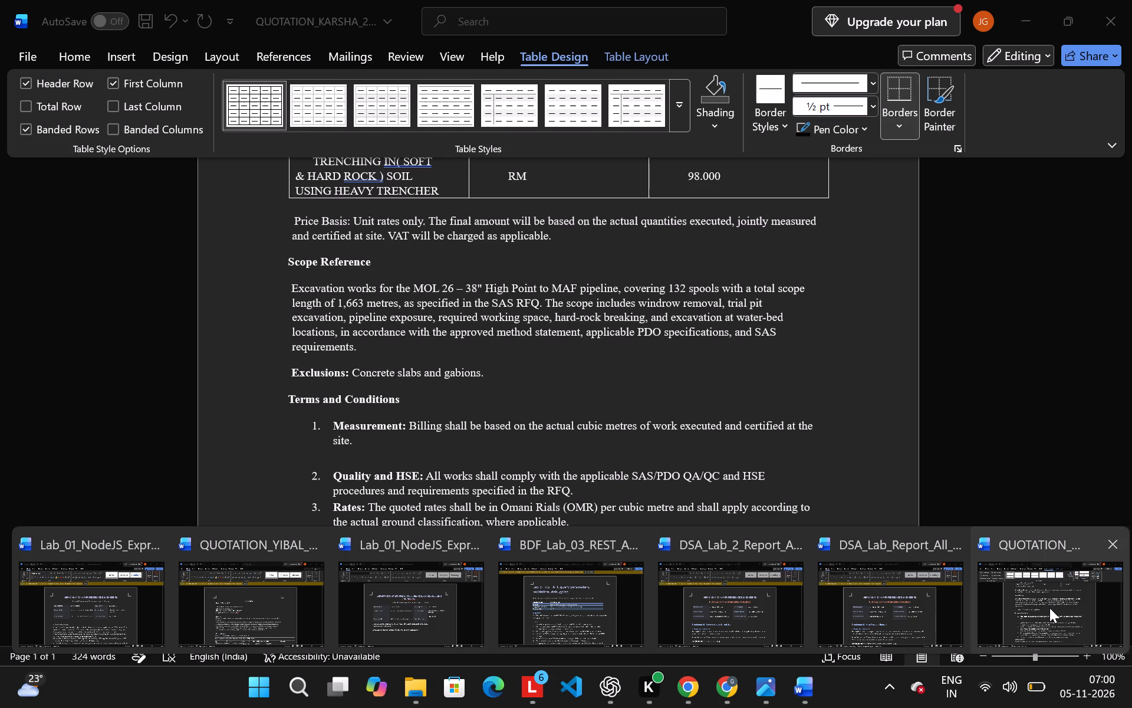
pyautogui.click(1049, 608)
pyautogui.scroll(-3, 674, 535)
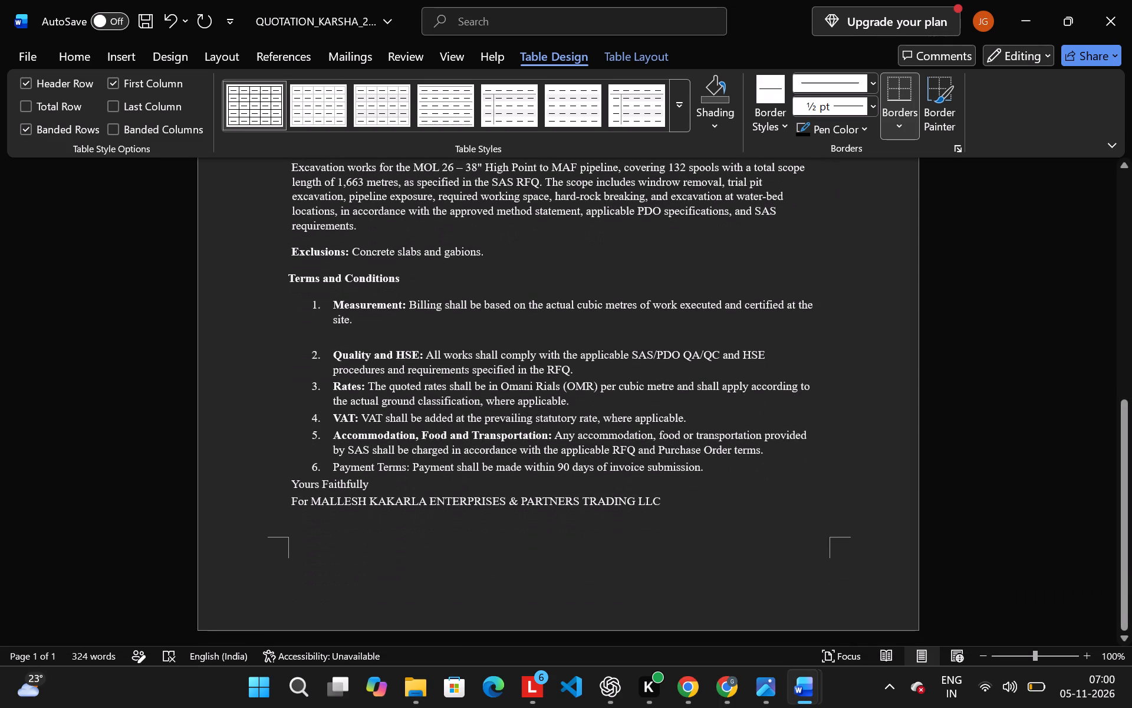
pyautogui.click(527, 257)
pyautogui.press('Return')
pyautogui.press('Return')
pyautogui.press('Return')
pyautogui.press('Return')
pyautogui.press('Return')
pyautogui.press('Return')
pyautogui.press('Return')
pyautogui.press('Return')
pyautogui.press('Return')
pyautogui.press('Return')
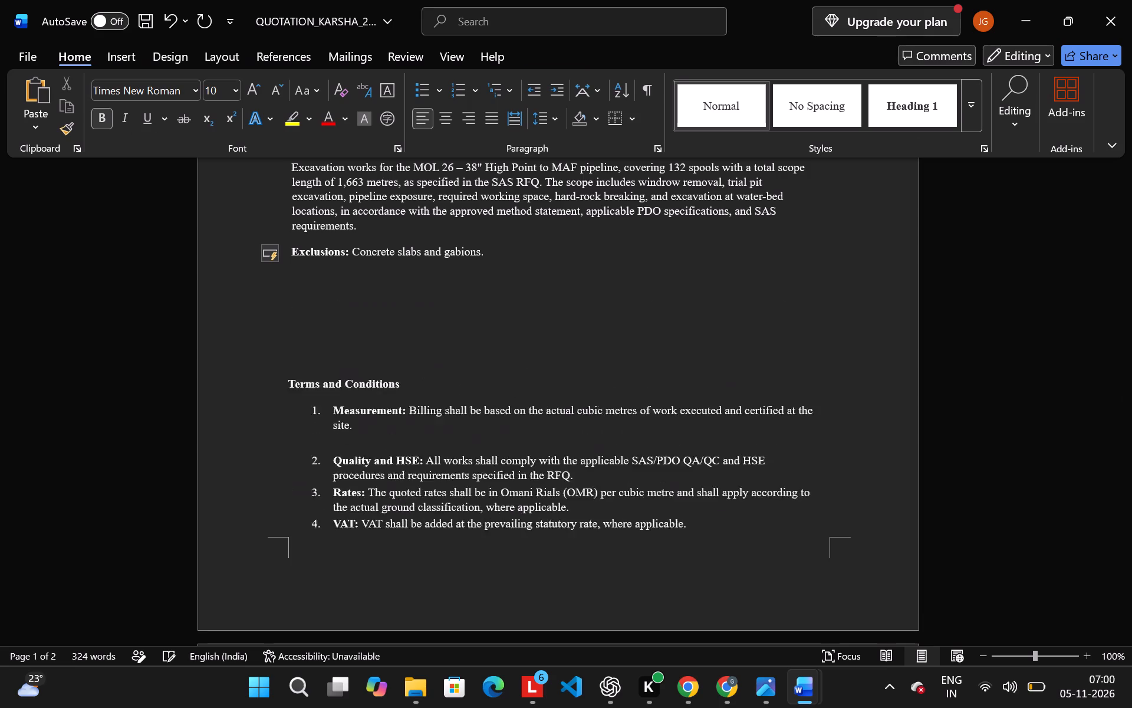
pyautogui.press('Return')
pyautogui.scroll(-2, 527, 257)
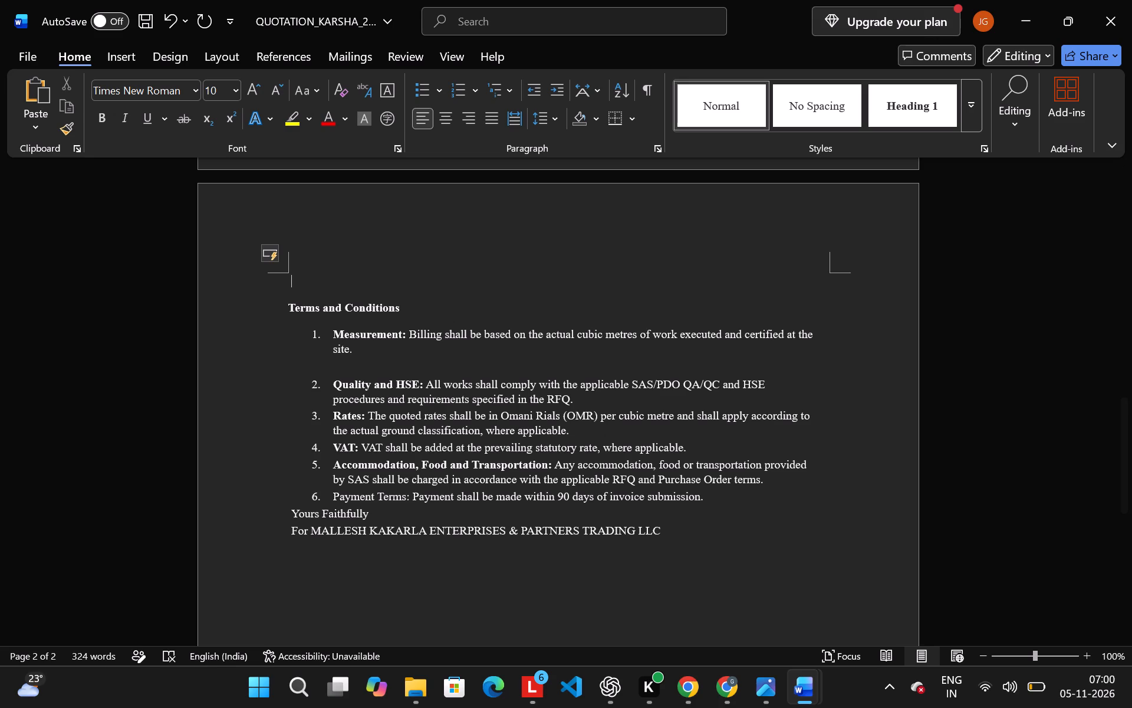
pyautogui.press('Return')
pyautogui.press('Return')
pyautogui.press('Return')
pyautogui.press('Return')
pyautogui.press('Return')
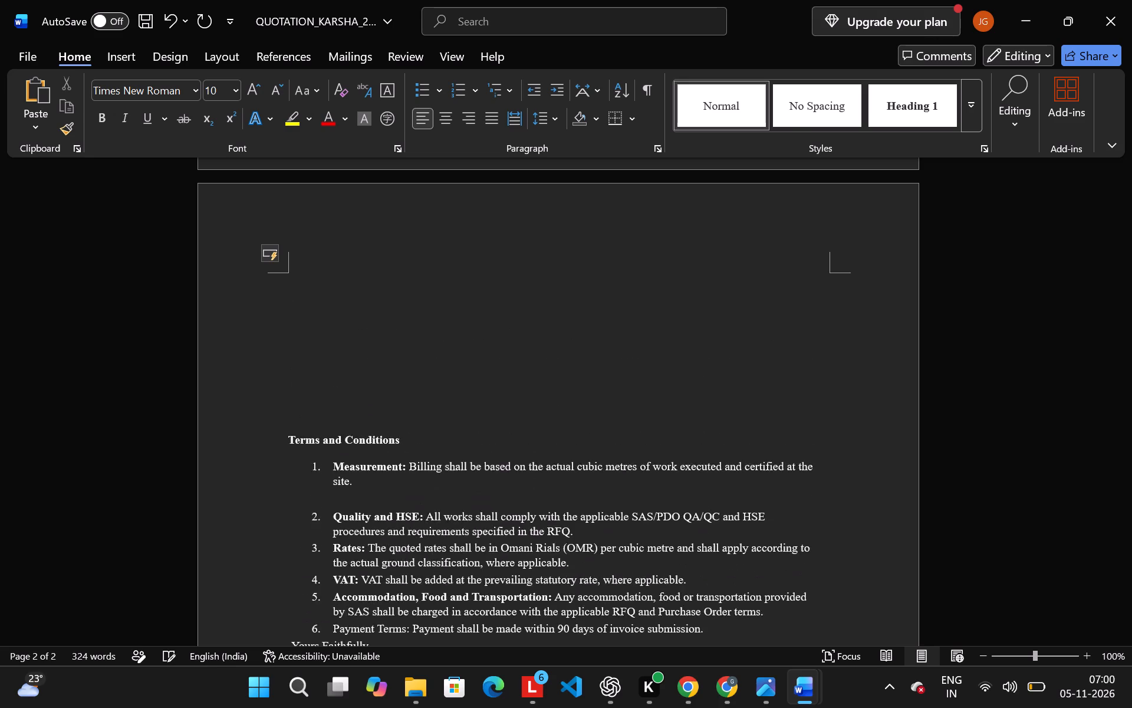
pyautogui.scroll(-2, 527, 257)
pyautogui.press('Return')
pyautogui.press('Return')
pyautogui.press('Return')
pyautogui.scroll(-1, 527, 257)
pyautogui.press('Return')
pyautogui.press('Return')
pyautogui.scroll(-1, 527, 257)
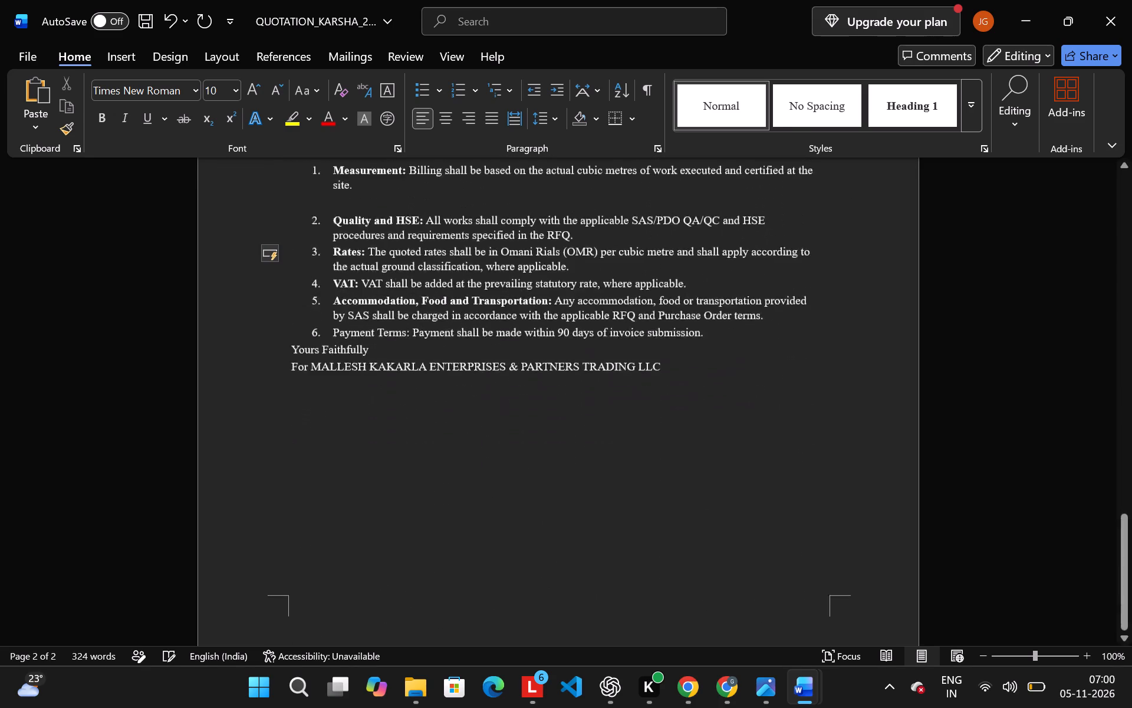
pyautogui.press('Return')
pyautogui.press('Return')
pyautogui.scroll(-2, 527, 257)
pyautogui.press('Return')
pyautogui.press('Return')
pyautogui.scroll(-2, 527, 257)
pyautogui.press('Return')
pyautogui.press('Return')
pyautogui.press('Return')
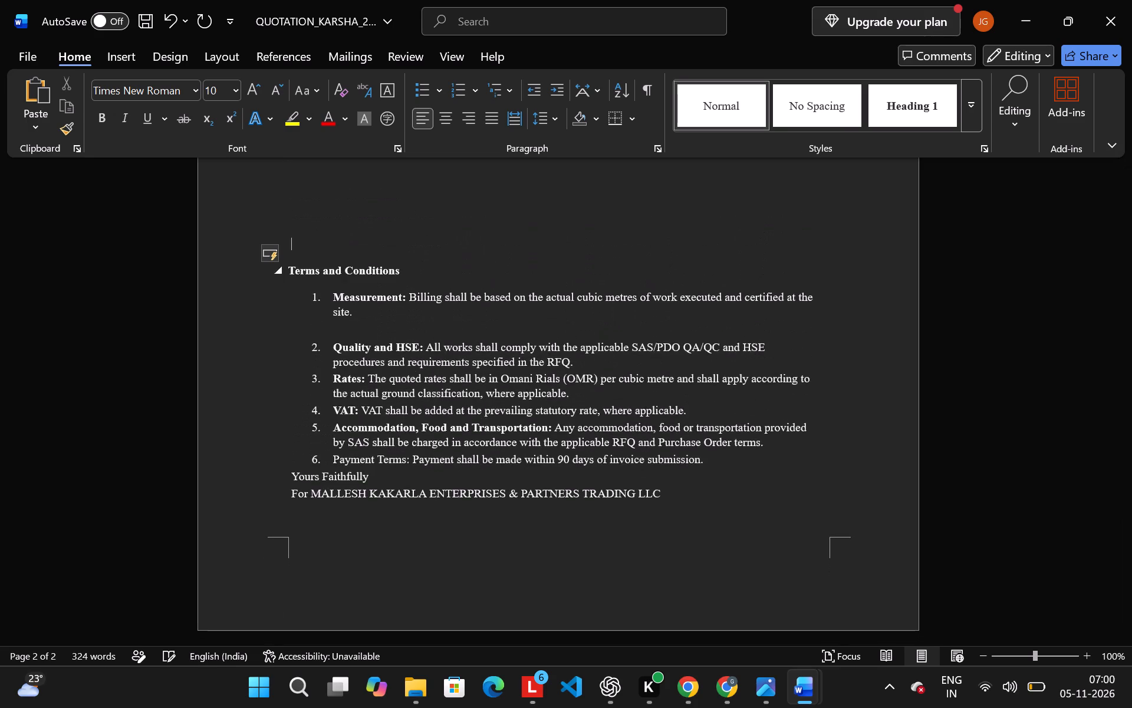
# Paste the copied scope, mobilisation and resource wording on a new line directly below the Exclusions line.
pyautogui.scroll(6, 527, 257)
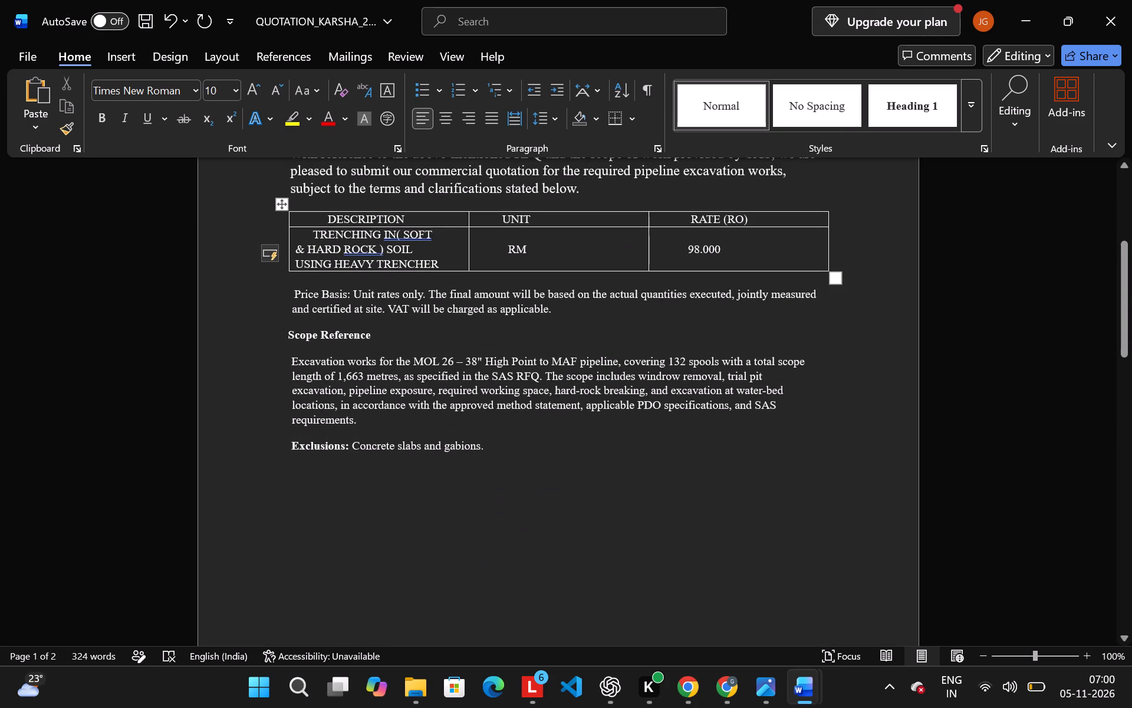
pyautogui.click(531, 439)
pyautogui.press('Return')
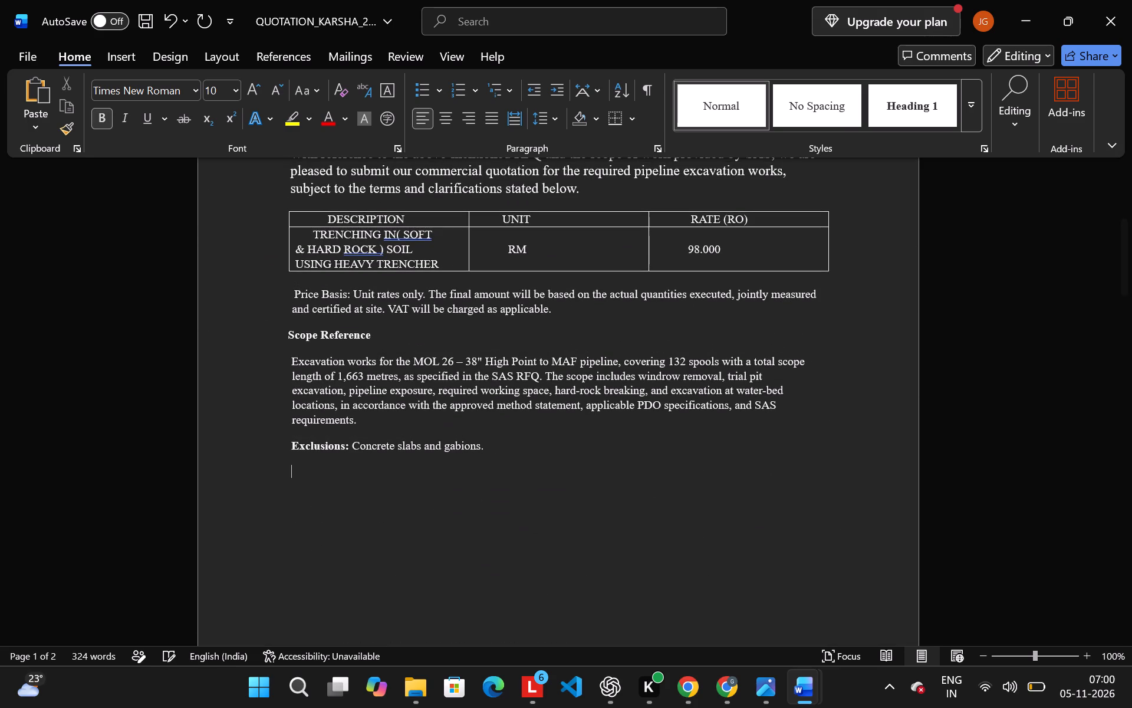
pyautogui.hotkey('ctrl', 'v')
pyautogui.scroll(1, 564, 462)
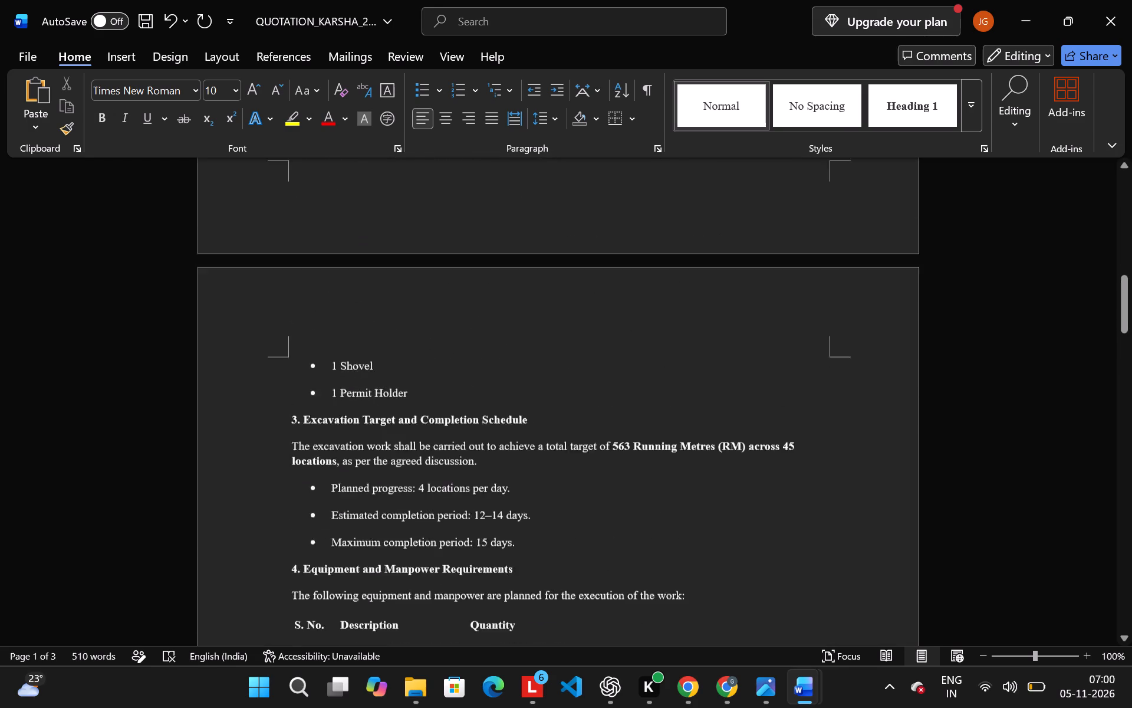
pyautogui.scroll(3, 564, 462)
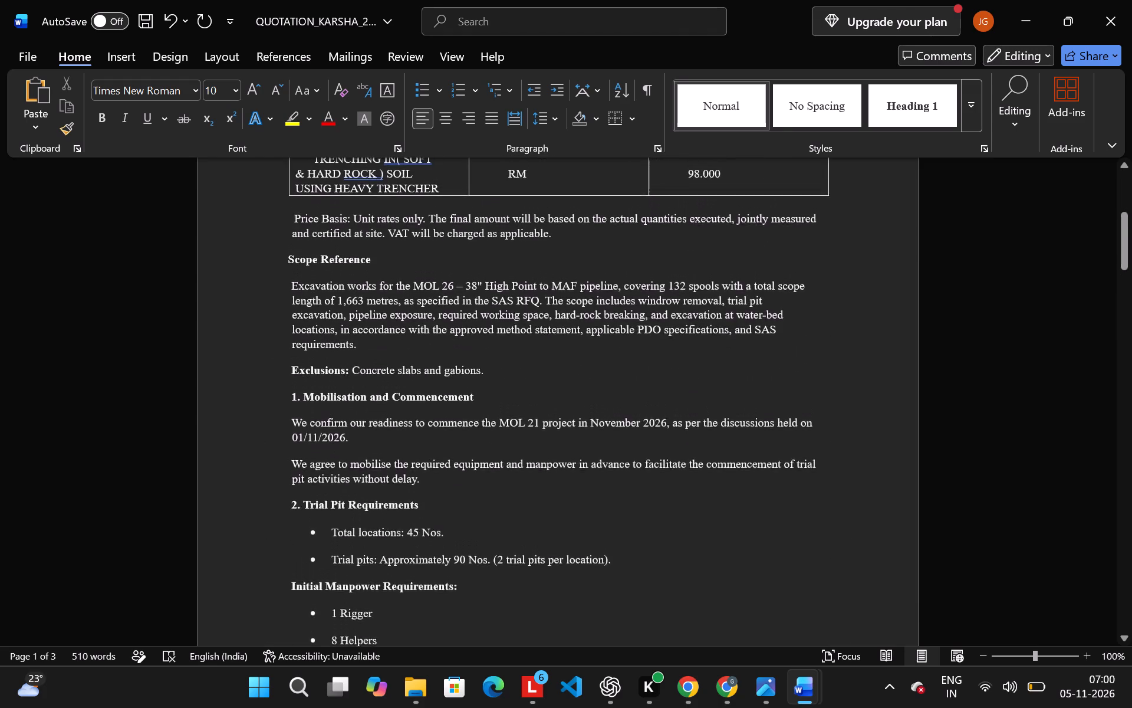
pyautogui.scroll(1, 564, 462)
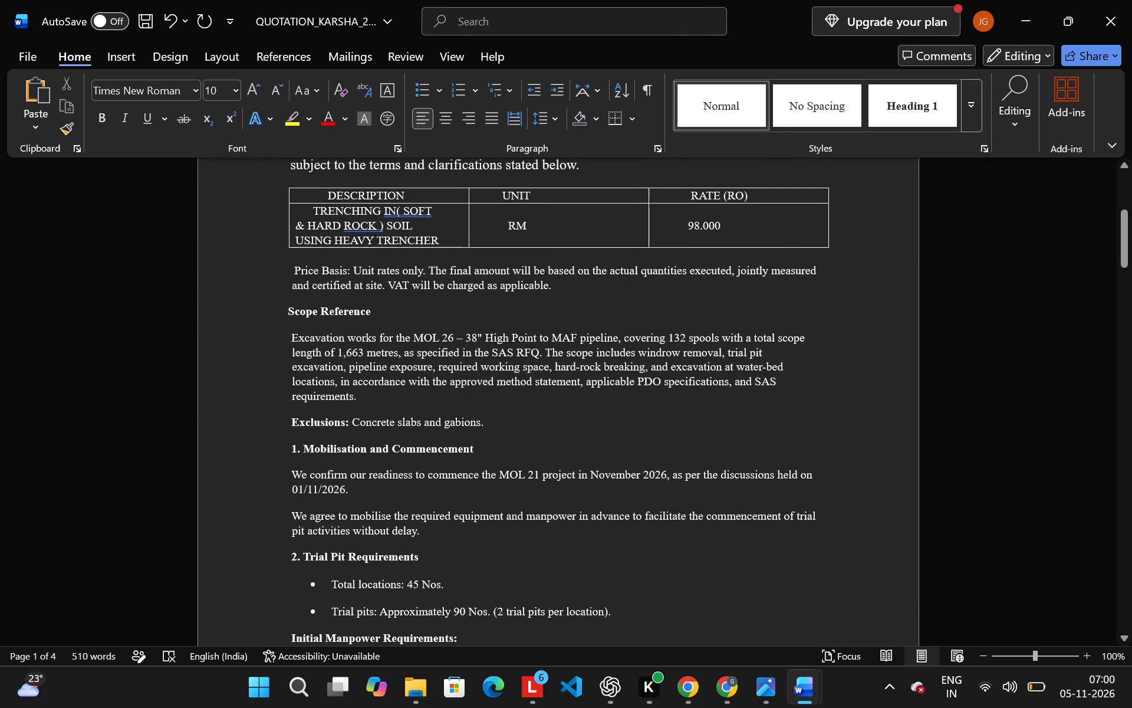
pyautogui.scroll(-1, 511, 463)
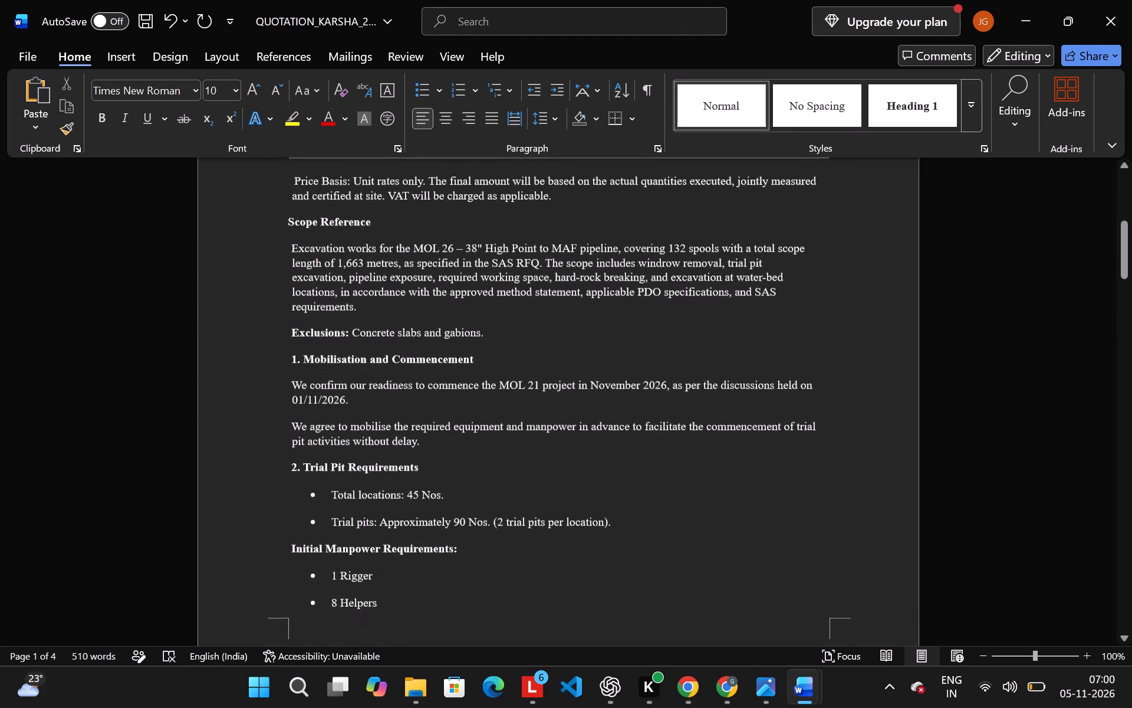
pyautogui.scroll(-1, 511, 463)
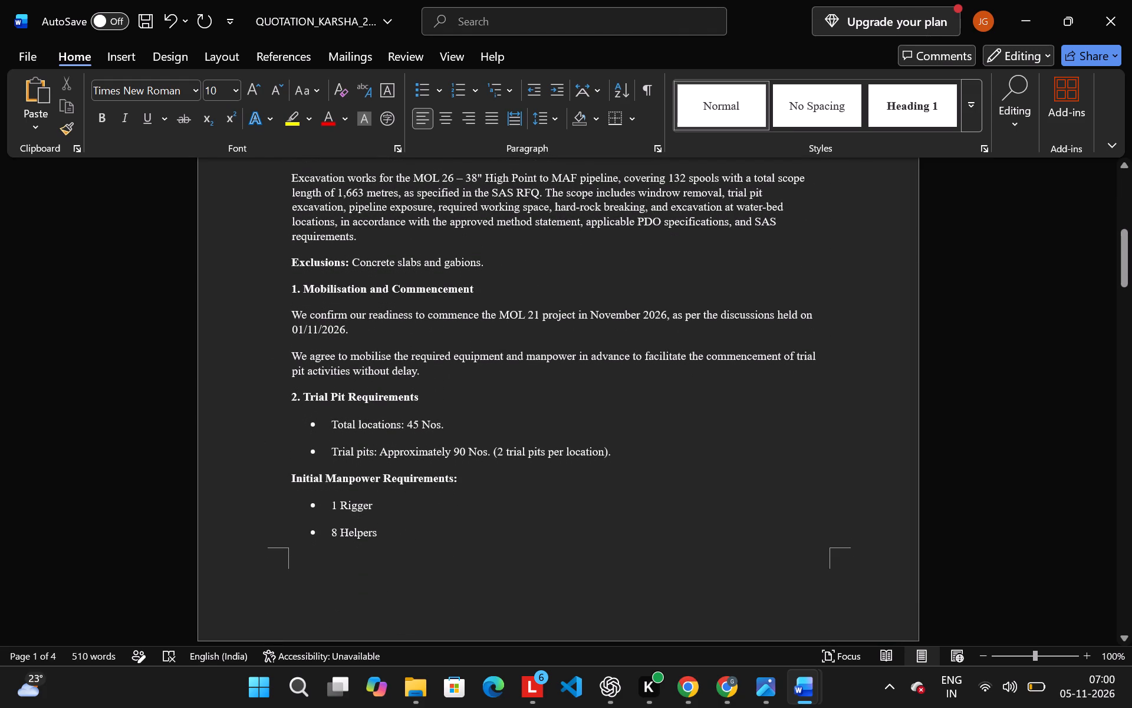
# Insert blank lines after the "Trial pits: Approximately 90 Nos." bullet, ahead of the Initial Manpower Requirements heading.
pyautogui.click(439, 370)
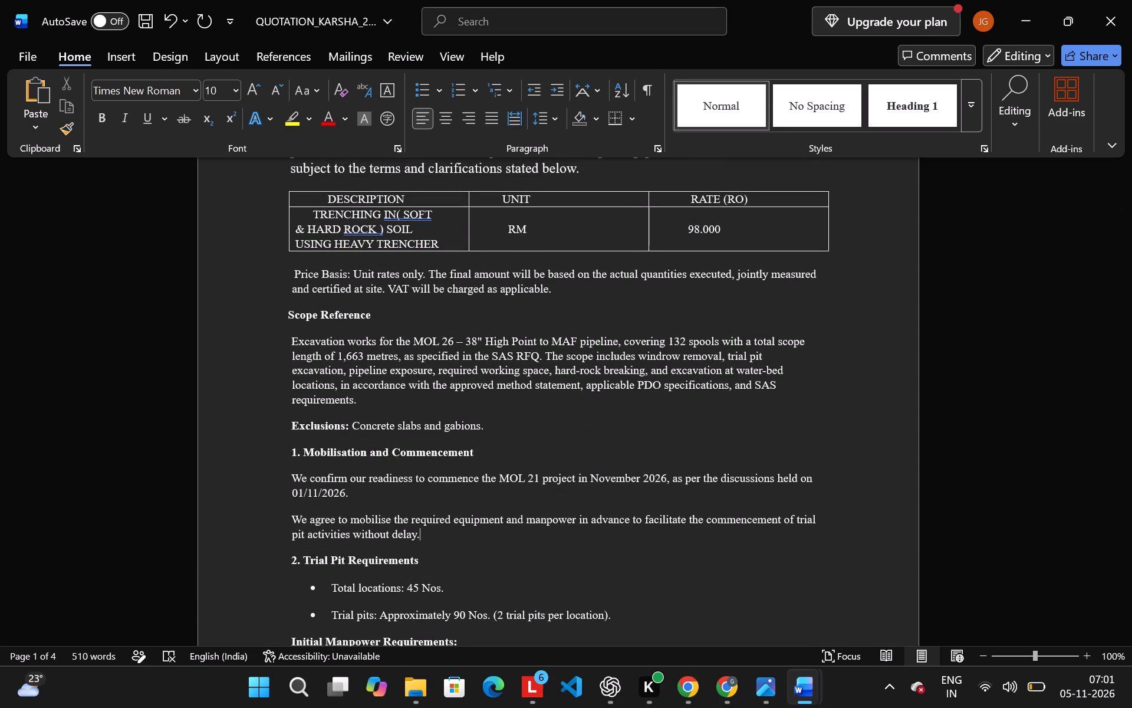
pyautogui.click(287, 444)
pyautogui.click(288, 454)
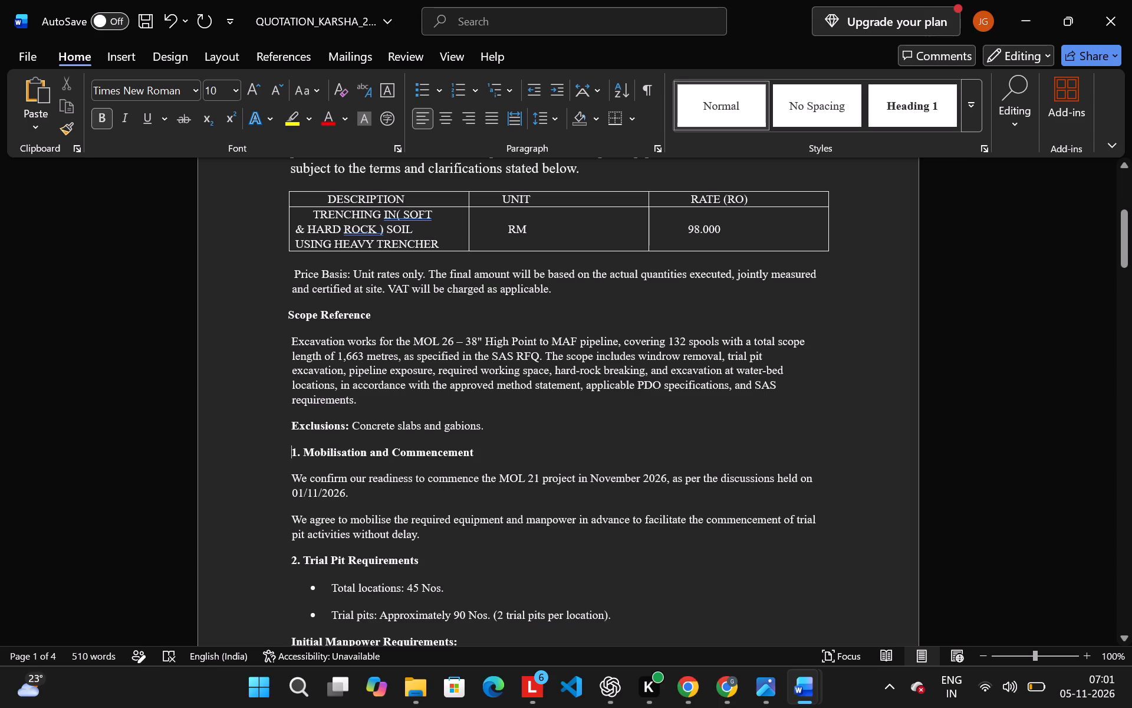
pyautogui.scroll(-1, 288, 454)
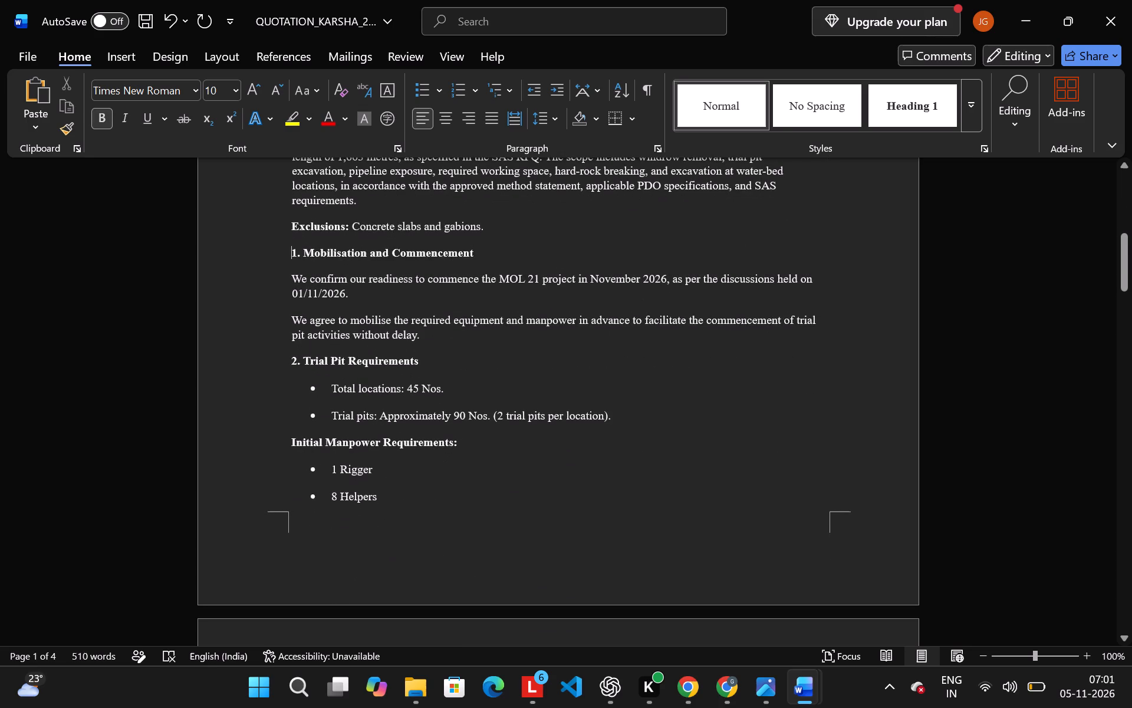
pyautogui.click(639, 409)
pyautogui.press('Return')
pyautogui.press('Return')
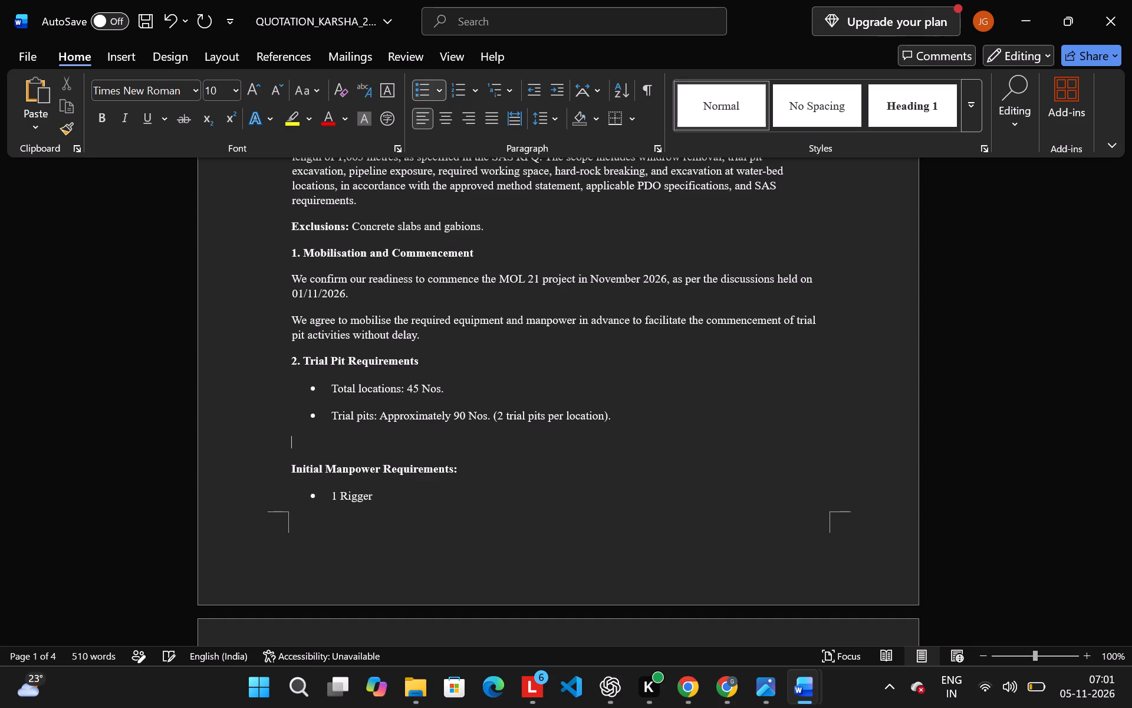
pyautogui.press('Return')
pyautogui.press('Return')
# Look over the quotation's layout from the equipment table through Terms and Conditions and back to the rate table.
pyautogui.scroll(-4, 639, 409)
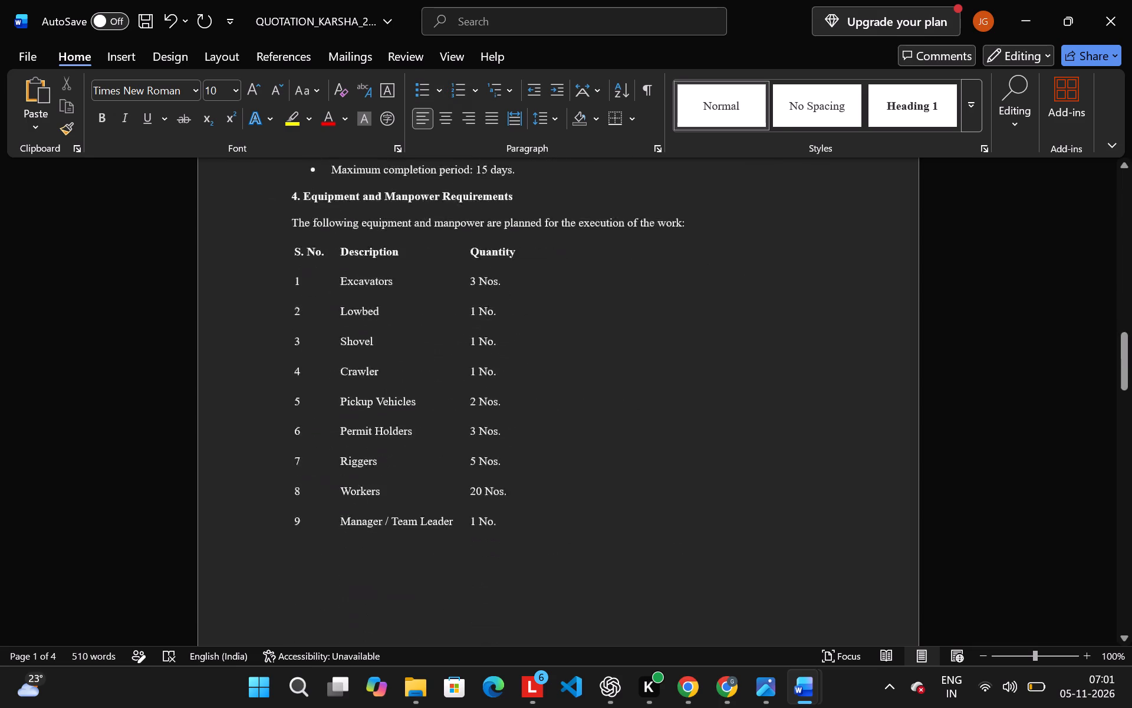
pyautogui.scroll(-4, 639, 409)
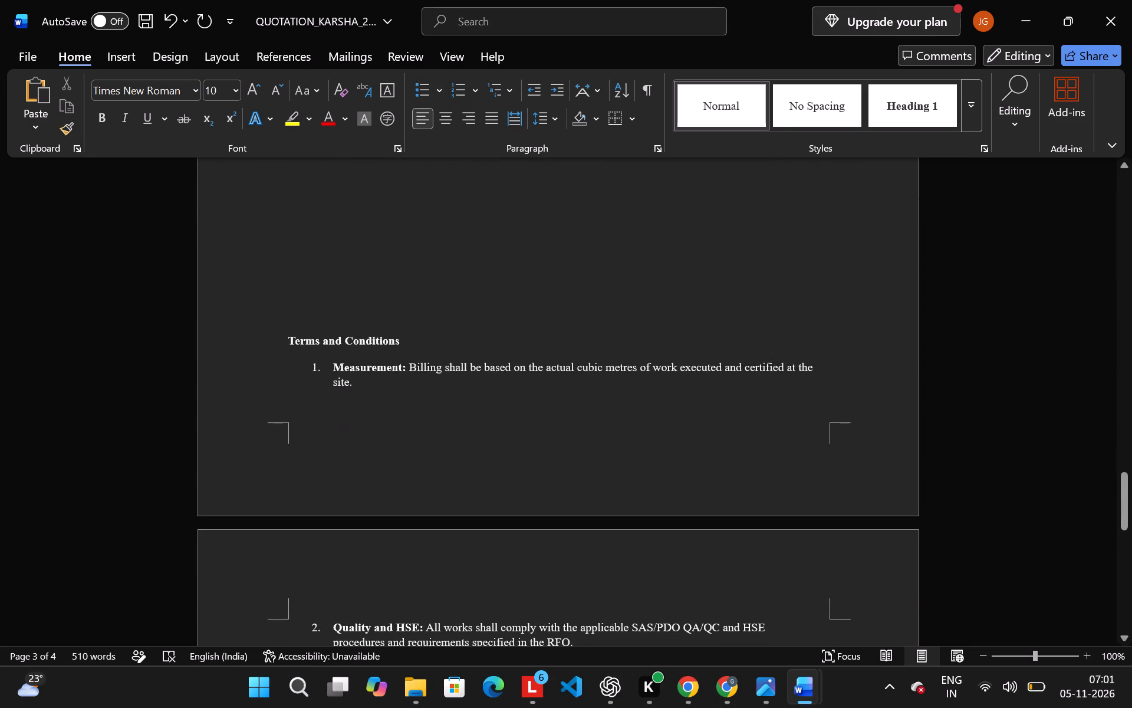
pyautogui.scroll(-2, 639, 409)
pyautogui.scroll(6, 639, 409)
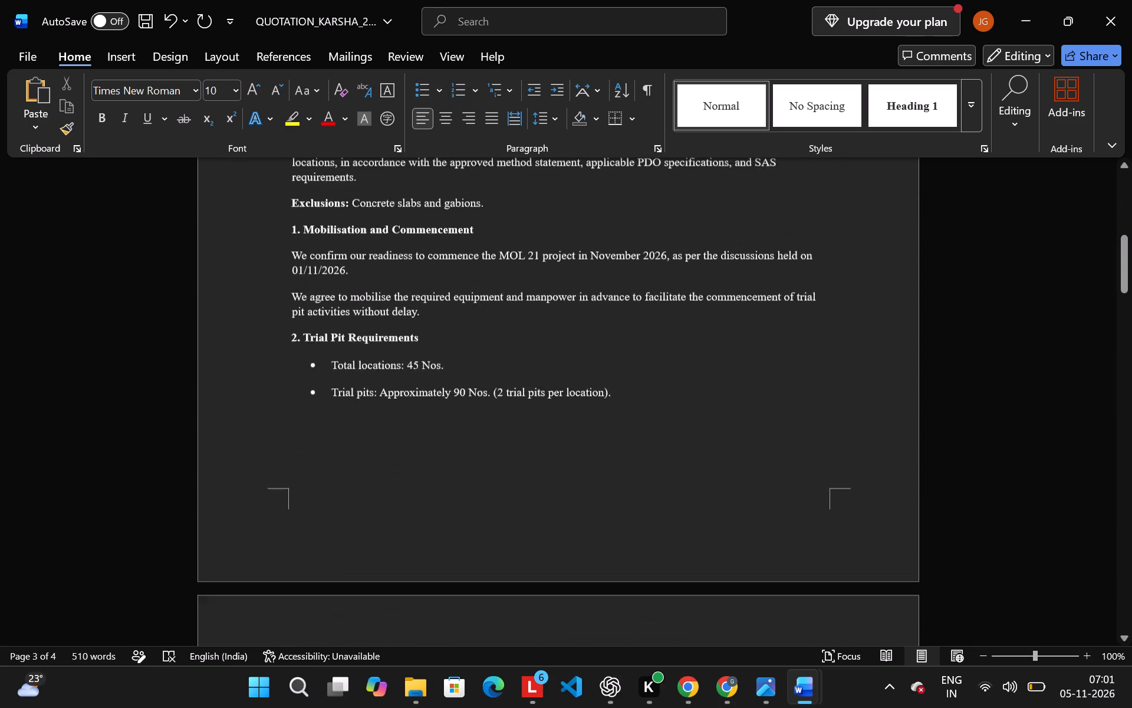
pyautogui.scroll(2, 639, 409)
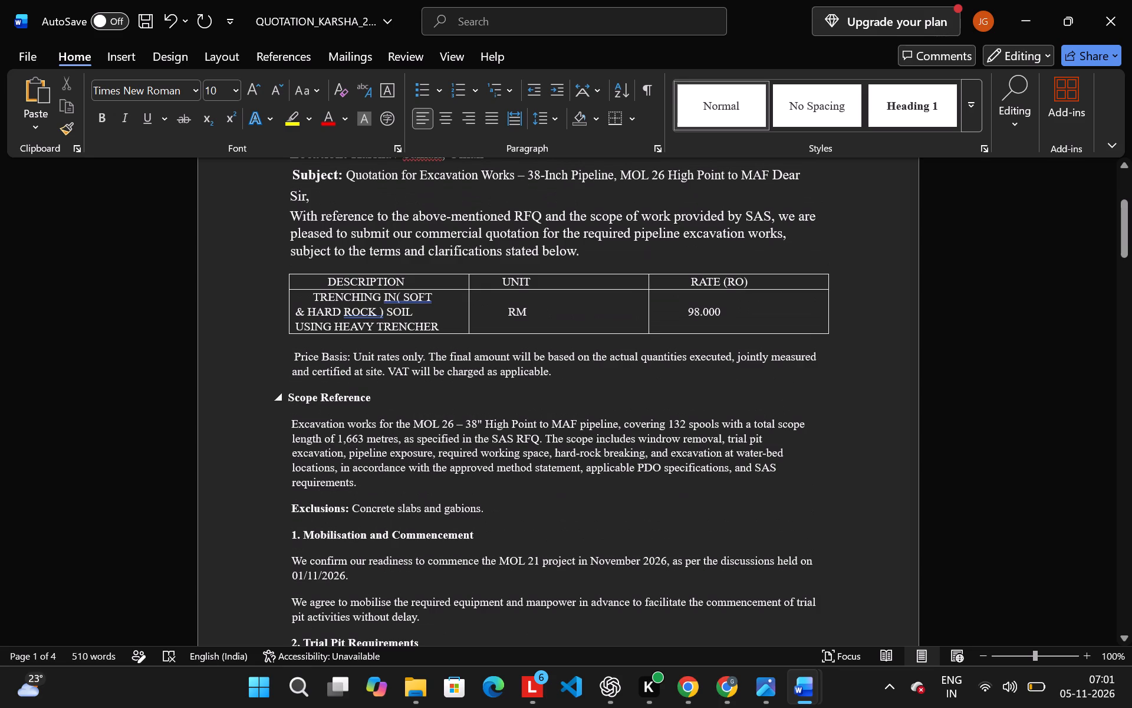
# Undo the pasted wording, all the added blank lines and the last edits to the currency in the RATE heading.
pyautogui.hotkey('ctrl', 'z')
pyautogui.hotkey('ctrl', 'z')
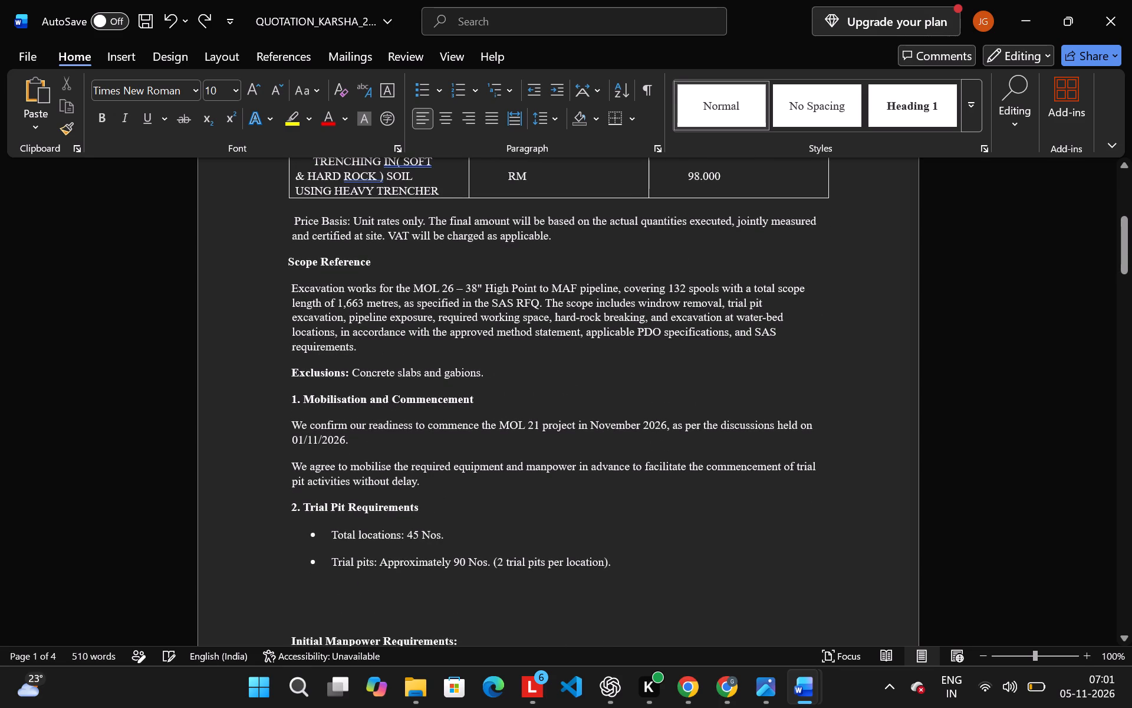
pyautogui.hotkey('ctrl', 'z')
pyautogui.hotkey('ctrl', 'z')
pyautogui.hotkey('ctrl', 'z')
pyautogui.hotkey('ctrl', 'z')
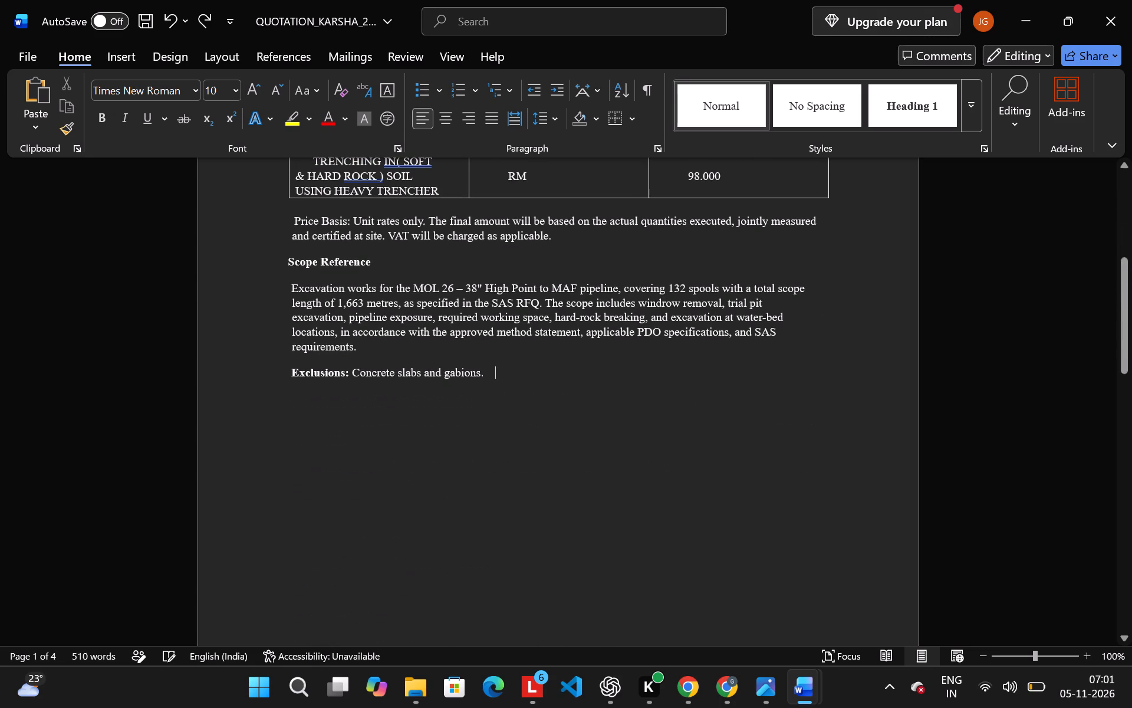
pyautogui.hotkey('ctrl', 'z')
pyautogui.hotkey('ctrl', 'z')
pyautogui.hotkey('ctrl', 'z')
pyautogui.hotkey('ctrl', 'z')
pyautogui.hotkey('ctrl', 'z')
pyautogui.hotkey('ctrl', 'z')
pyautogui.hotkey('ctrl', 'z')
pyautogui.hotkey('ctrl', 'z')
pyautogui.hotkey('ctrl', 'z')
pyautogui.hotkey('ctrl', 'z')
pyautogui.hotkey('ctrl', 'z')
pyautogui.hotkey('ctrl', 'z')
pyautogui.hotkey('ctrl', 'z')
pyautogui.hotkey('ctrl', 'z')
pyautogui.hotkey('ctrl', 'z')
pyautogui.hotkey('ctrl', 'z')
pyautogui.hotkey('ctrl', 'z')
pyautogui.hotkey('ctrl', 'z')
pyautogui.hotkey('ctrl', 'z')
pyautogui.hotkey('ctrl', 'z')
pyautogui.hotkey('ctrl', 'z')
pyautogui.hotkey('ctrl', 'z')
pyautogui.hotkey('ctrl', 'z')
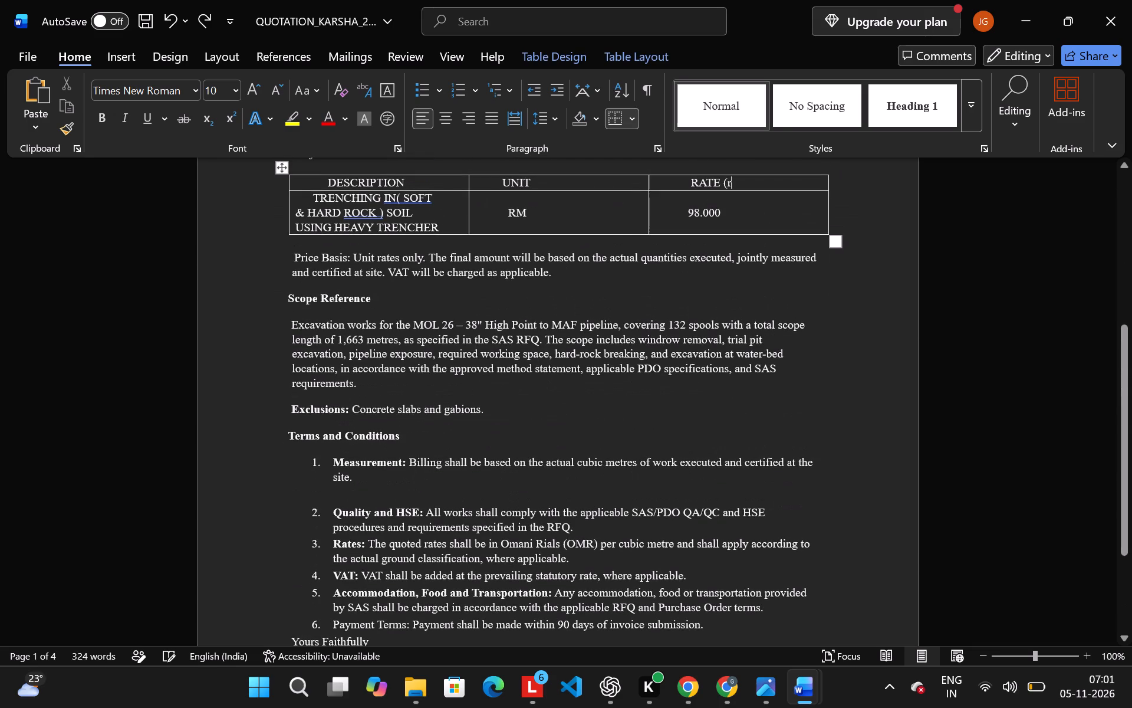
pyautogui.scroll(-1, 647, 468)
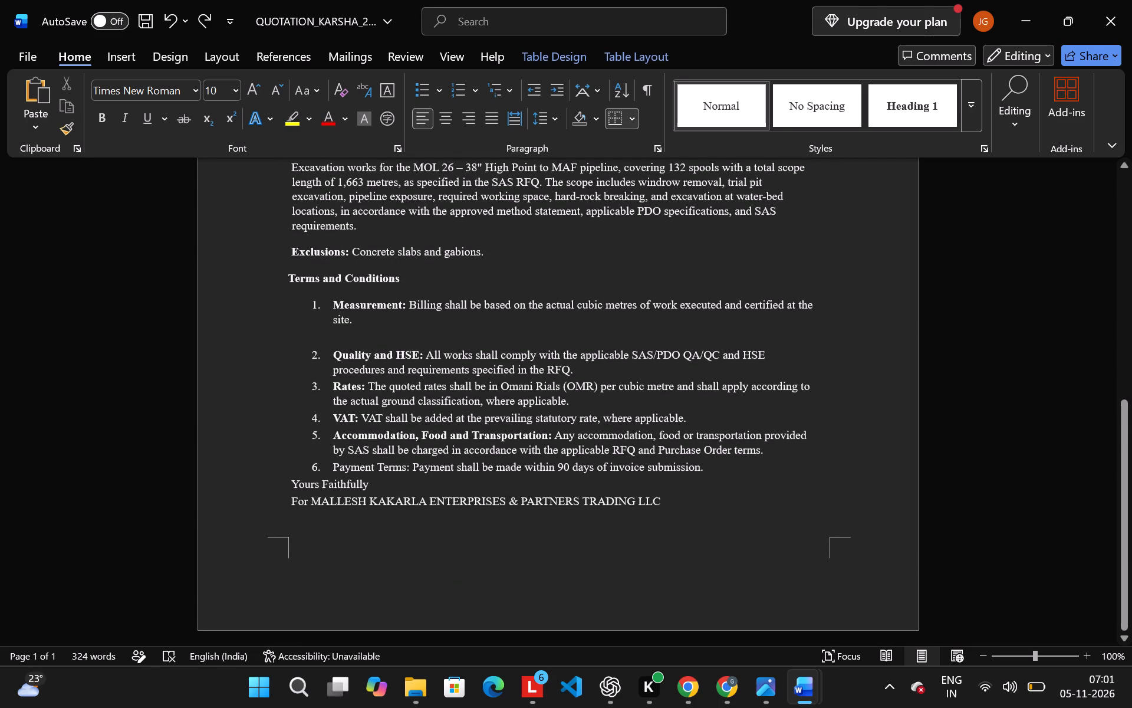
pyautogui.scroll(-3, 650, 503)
# Insert blank lines after the Payment Terms item to push the Yours Faithfully closing well down the second page.
pyautogui.click(712, 470)
pyautogui.press('Return')
pyautogui.press('Return')
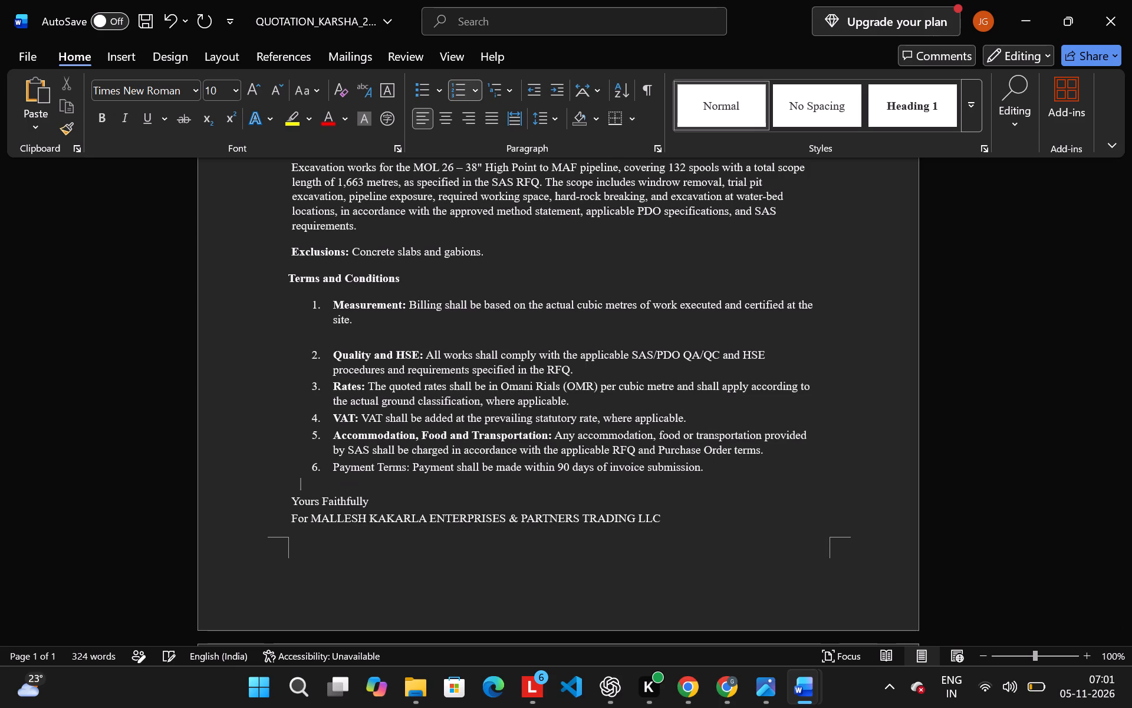
pyautogui.press('Return')
pyautogui.press('Return')
pyautogui.scroll(-2, 712, 470)
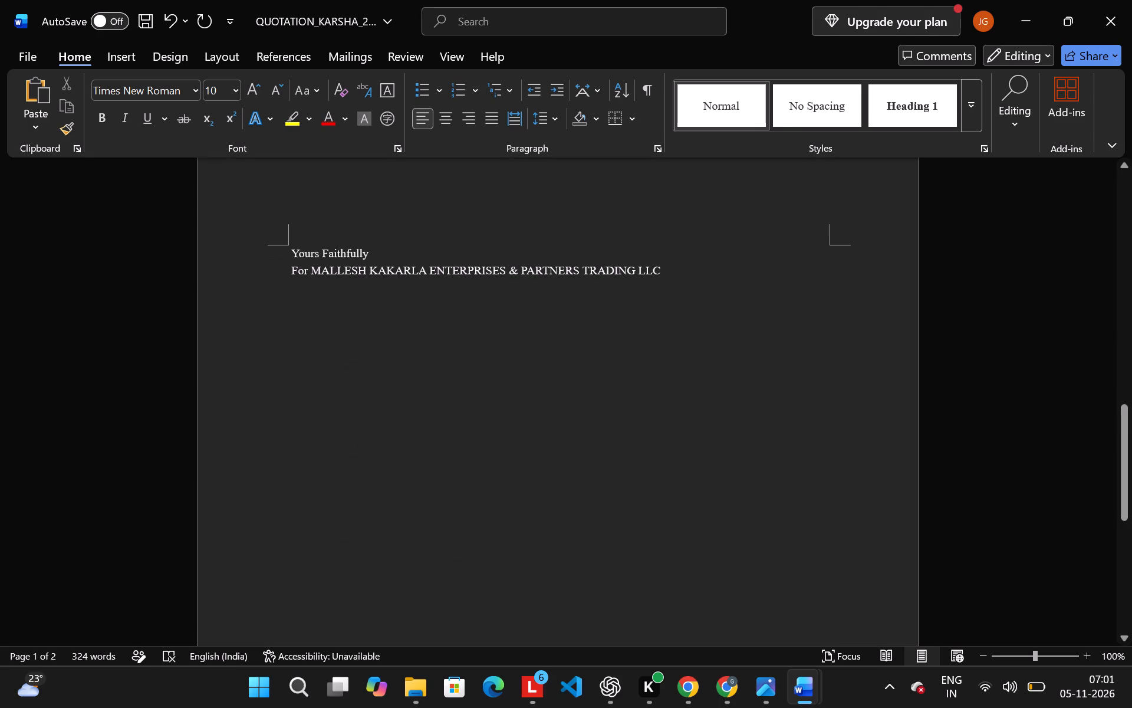
pyautogui.press('Return')
pyautogui.press('Return')
pyautogui.press('Return')
pyautogui.press('Return')
pyautogui.press('Return')
pyautogui.press('Return')
pyautogui.press('Return')
pyautogui.press('Return')
pyautogui.press('Return')
pyautogui.press('Return')
pyautogui.press('Return')
pyautogui.press('Return')
pyautogui.press('Return')
pyautogui.press('Return')
pyautogui.press('Return')
pyautogui.press('Return')
pyautogui.press('Return')
pyautogui.press('Return')
pyautogui.press('Return')
pyautogui.press('Return')
pyautogui.press('Return')
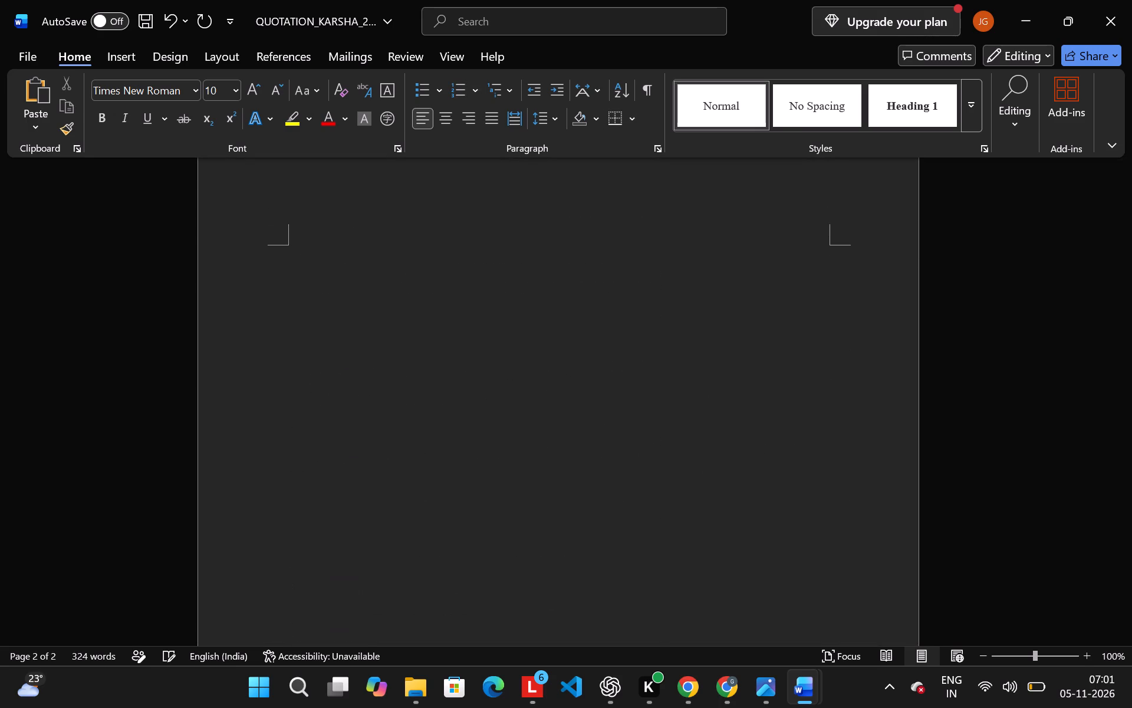
pyautogui.press('Return')
pyautogui.press('Return')
pyautogui.scroll(2, 712, 470)
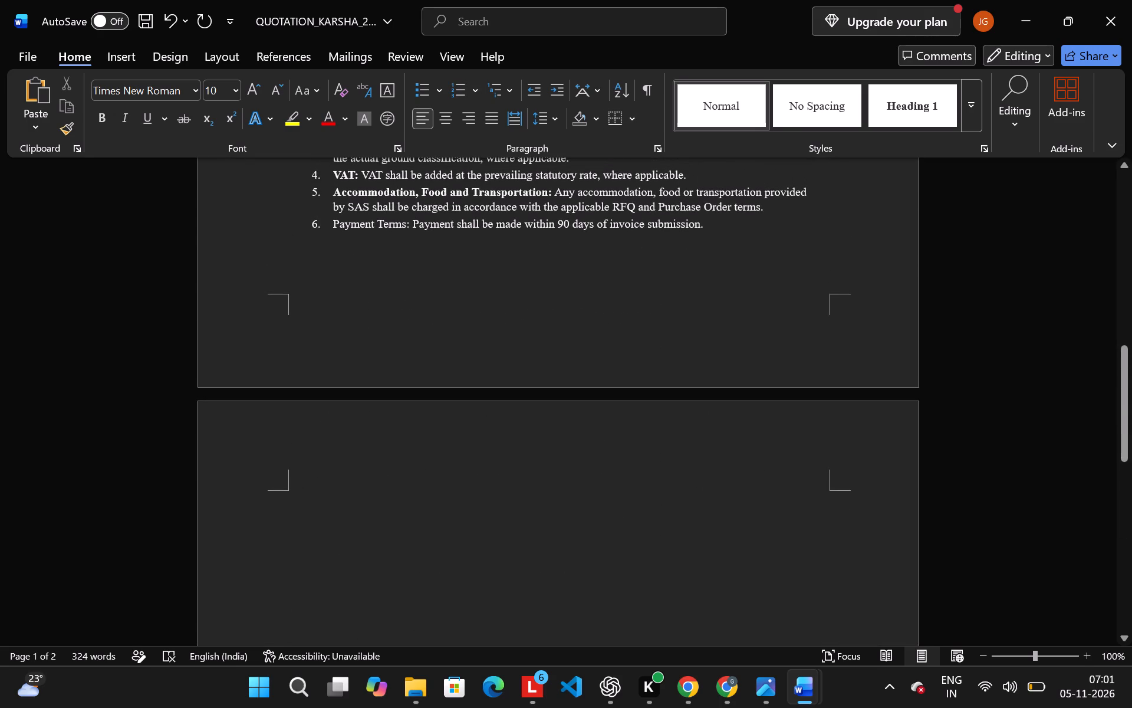
# Paste the copied mobilisation, trial pit, excavation target and equipment wording at the top of the second page.
pyautogui.click(363, 485)
pyautogui.hotkey('ctrl', 'v')
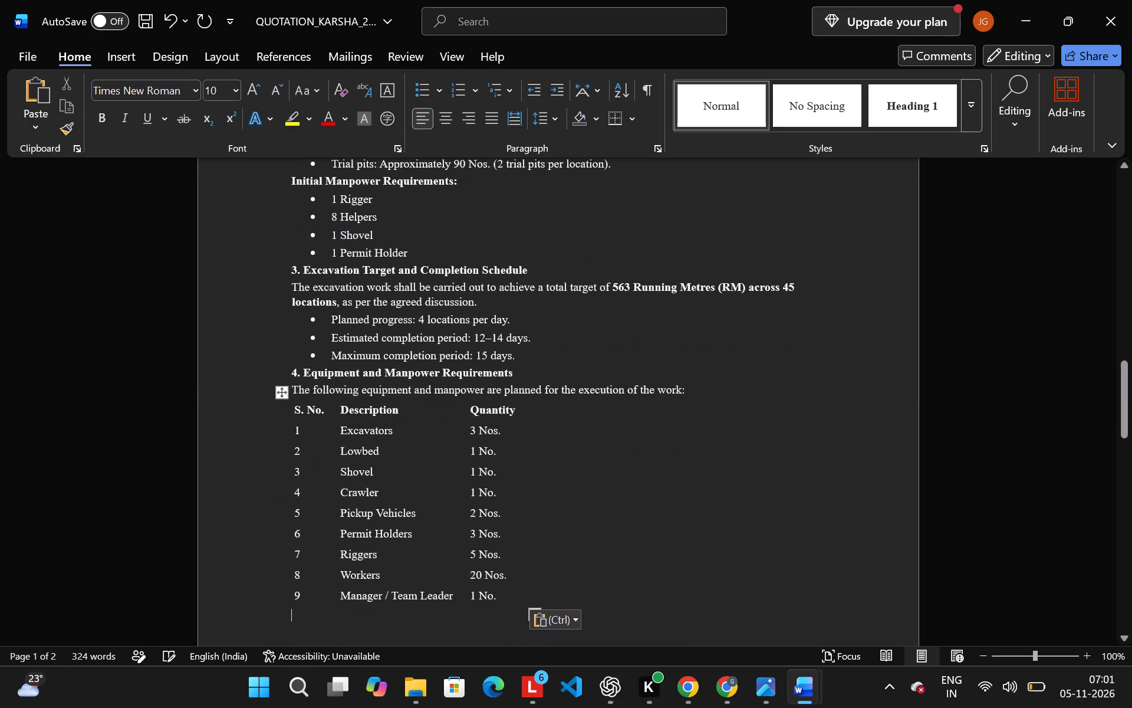
# Delete some of the surplus blank lines directly above the Yours Faithfully closing.
pyautogui.scroll(-5, 363, 485)
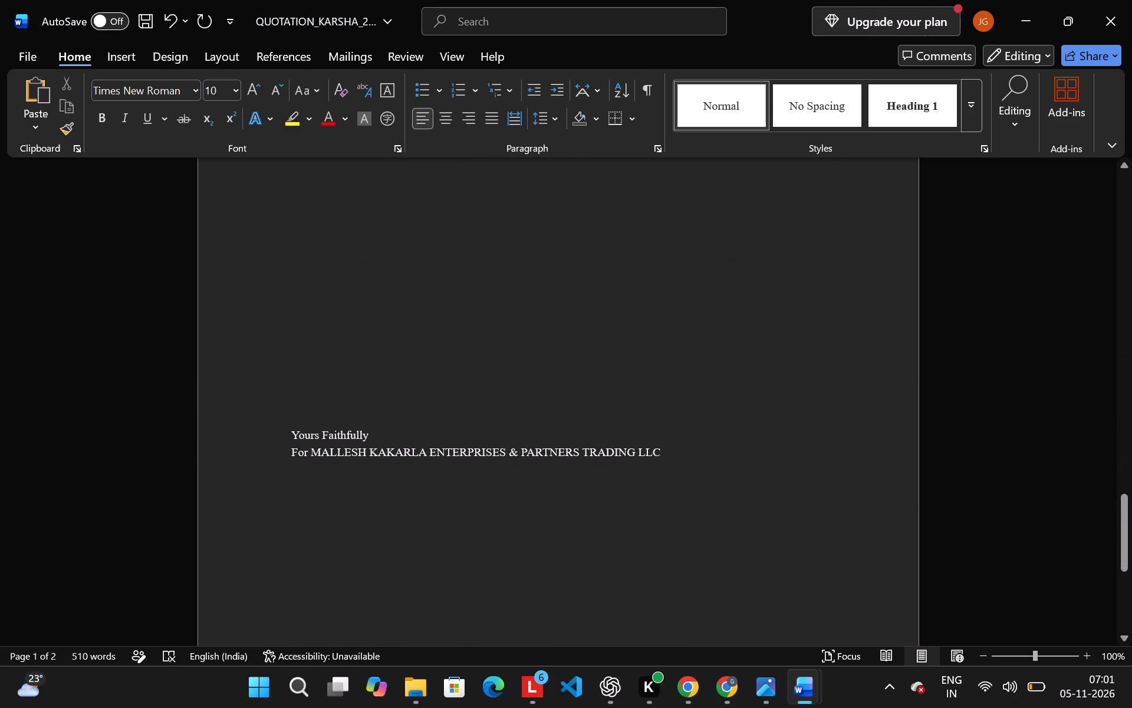
pyautogui.click(272, 405)
pyautogui.press('BackSpace')
pyautogui.press('BackSpace')
pyautogui.press('BackSpace')
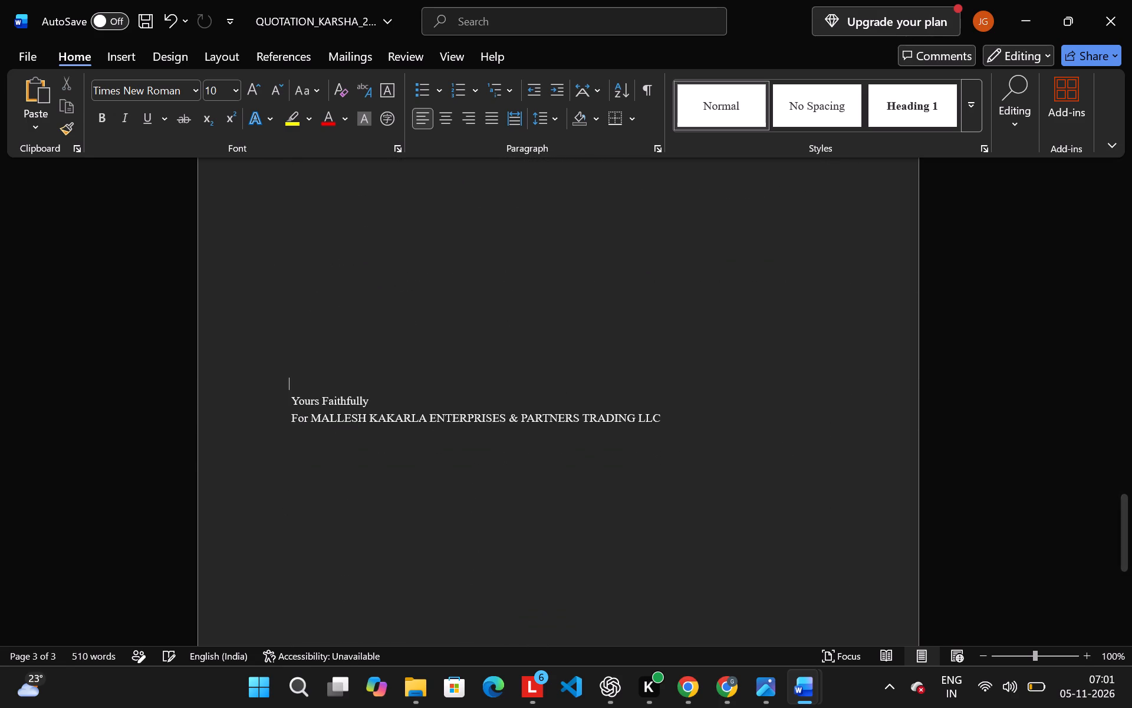
pyautogui.press('BackSpace')
pyautogui.scroll(5, 282, 397)
pyautogui.press('BackSpace')
# Look over the layout from Terms and Conditions through the pasted sections to the equipment and manpower table.
pyautogui.scroll(1, 282, 397)
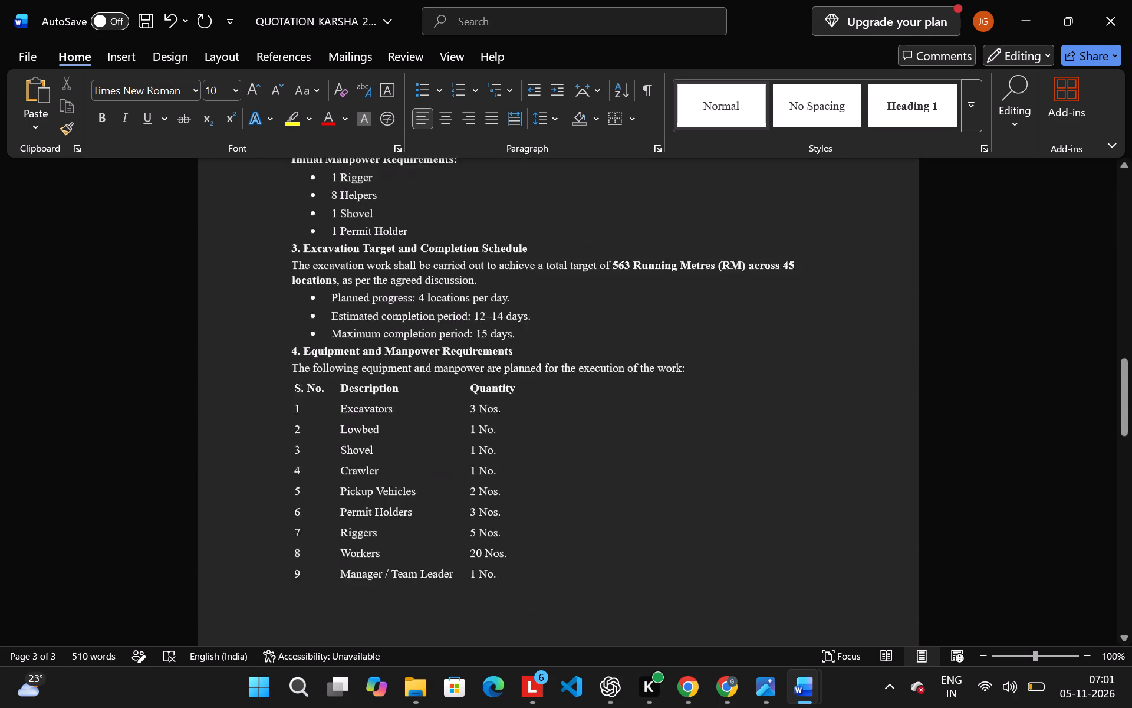
pyautogui.scroll(3, 282, 397)
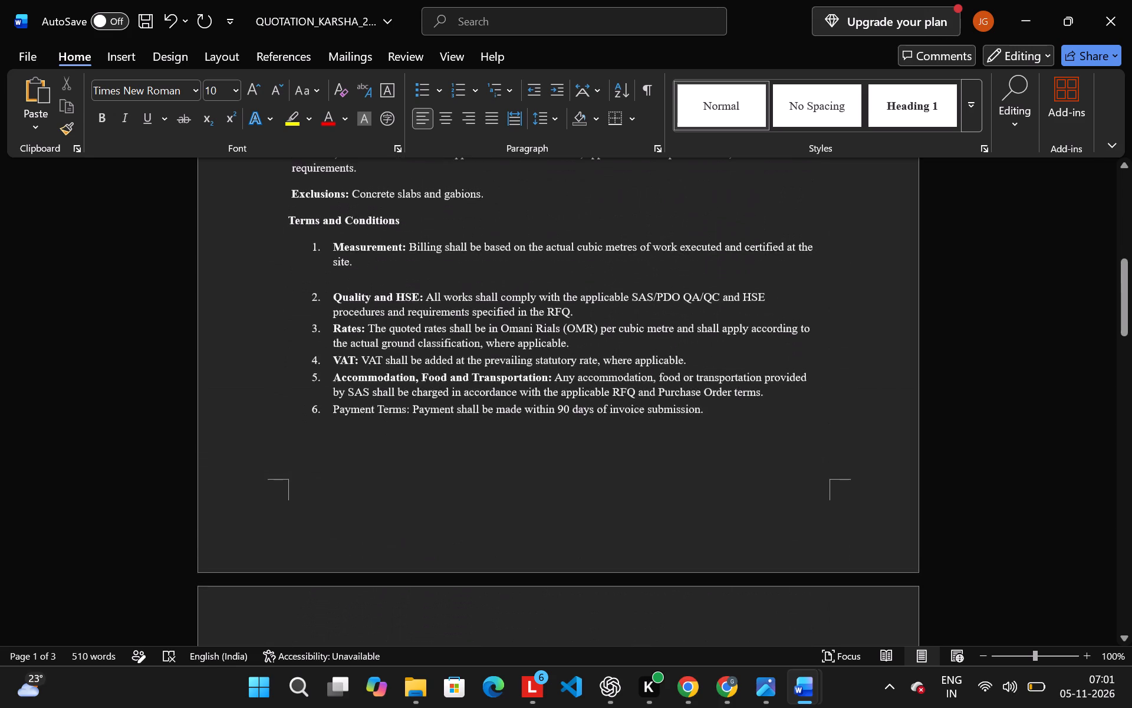
pyautogui.scroll(2, 282, 397)
pyautogui.scroll(-2, 282, 397)
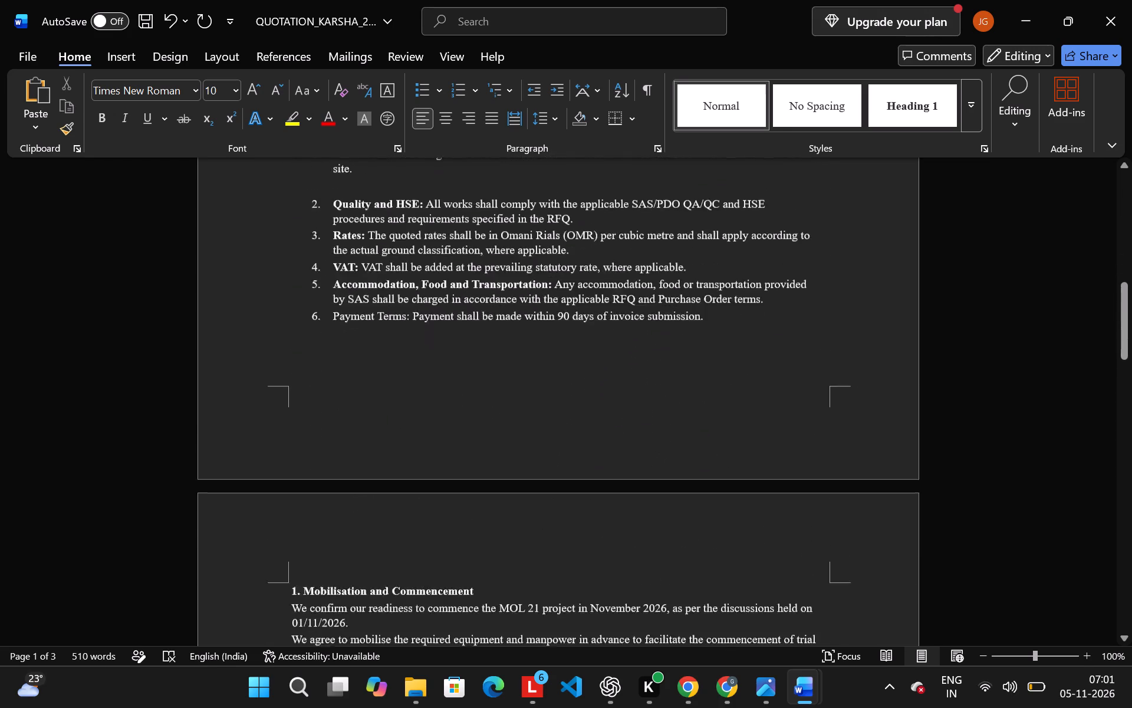
pyautogui.scroll(-2, 282, 397)
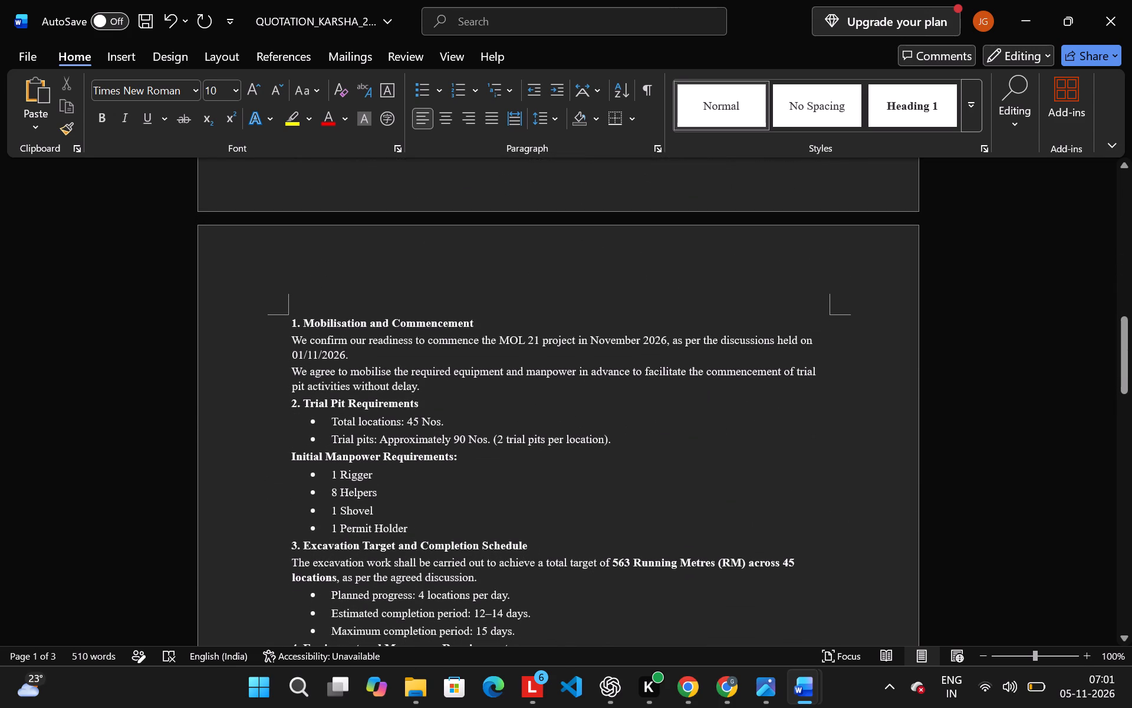
pyautogui.scroll(-3, 403, 403)
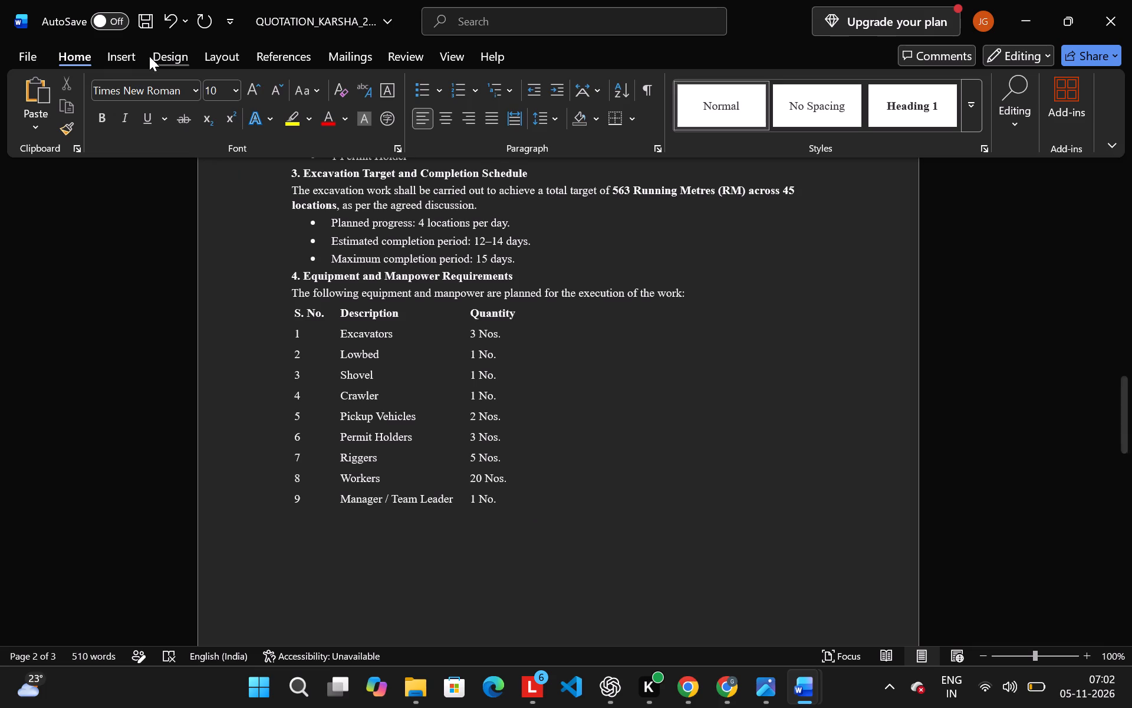
# Draw a border down the left edge of the equipment and manpower table with Draw Table.
pyautogui.click(131, 54)
pyautogui.click(130, 110)
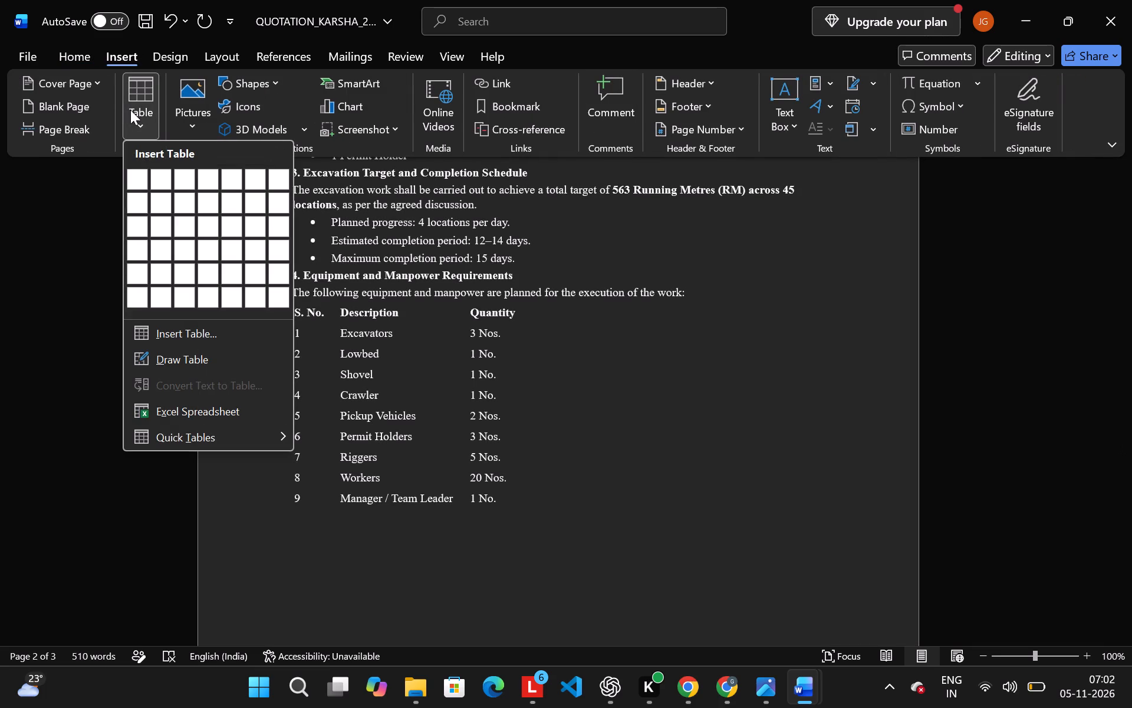
pyautogui.click(186, 360)
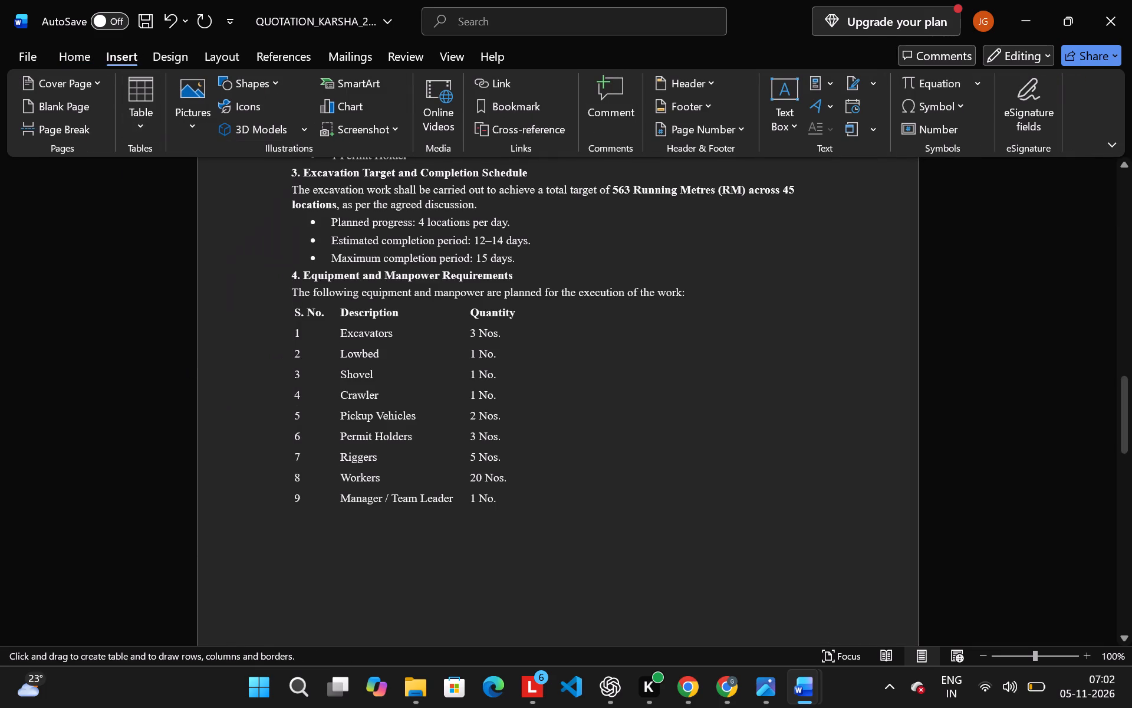
pyautogui.moveTo(291, 303); pyautogui.dragTo(288, 332)
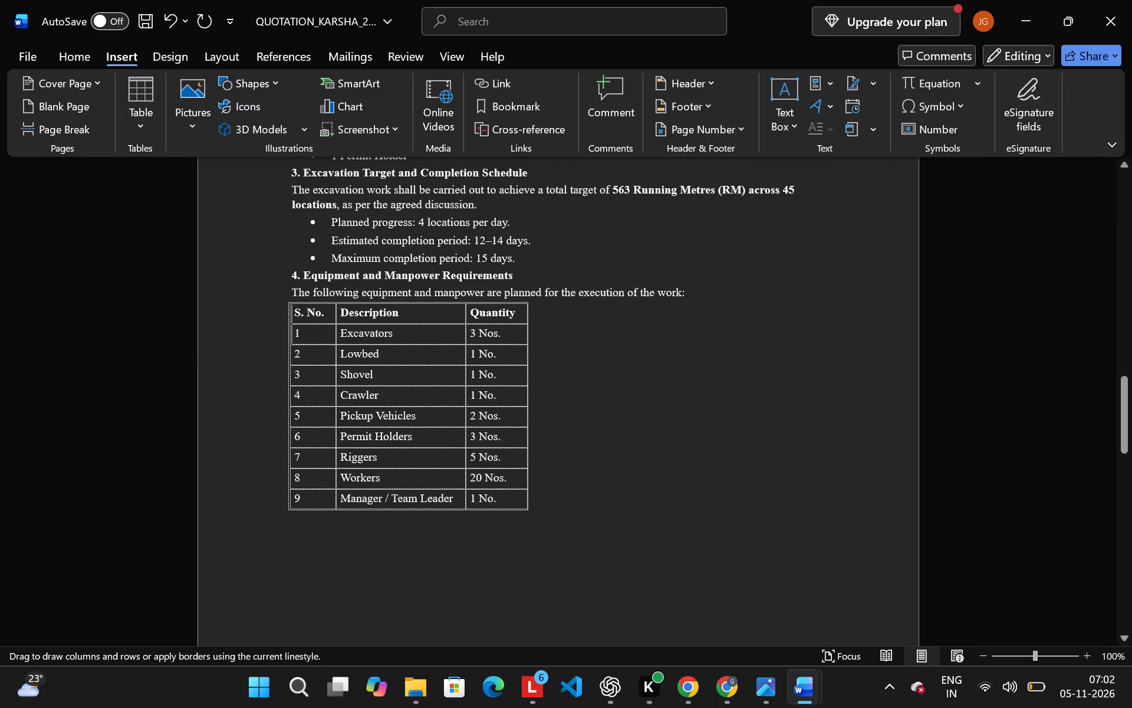
pyautogui.moveTo(288, 332); pyautogui.dragTo(290, 512)
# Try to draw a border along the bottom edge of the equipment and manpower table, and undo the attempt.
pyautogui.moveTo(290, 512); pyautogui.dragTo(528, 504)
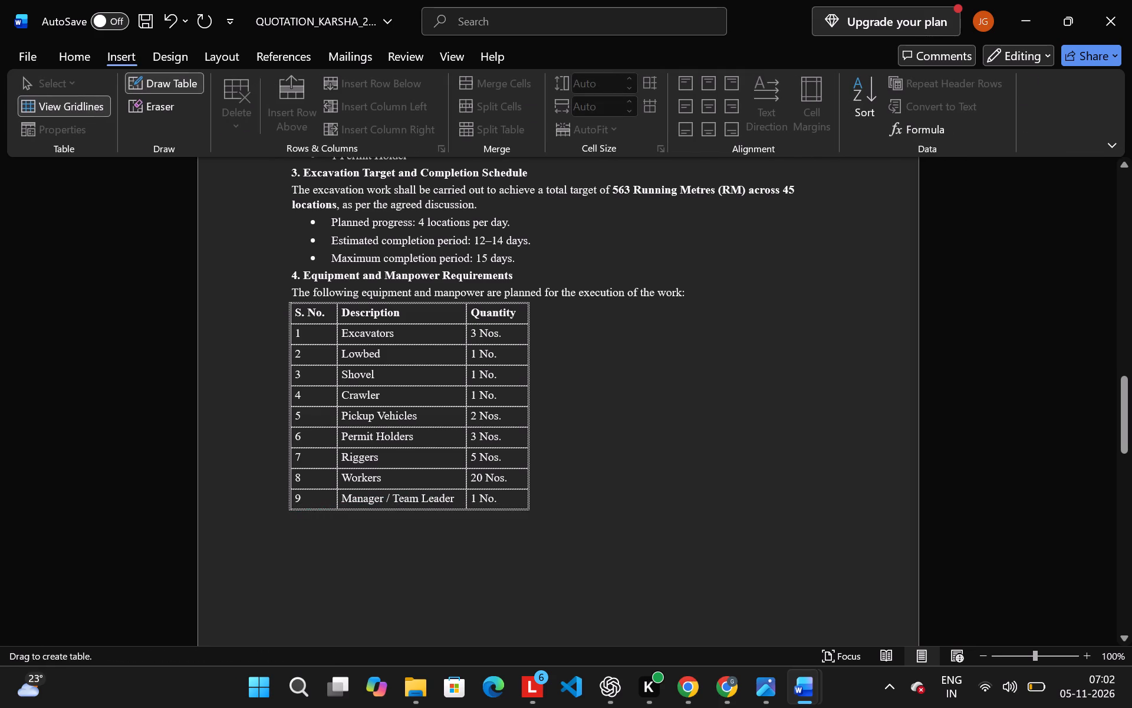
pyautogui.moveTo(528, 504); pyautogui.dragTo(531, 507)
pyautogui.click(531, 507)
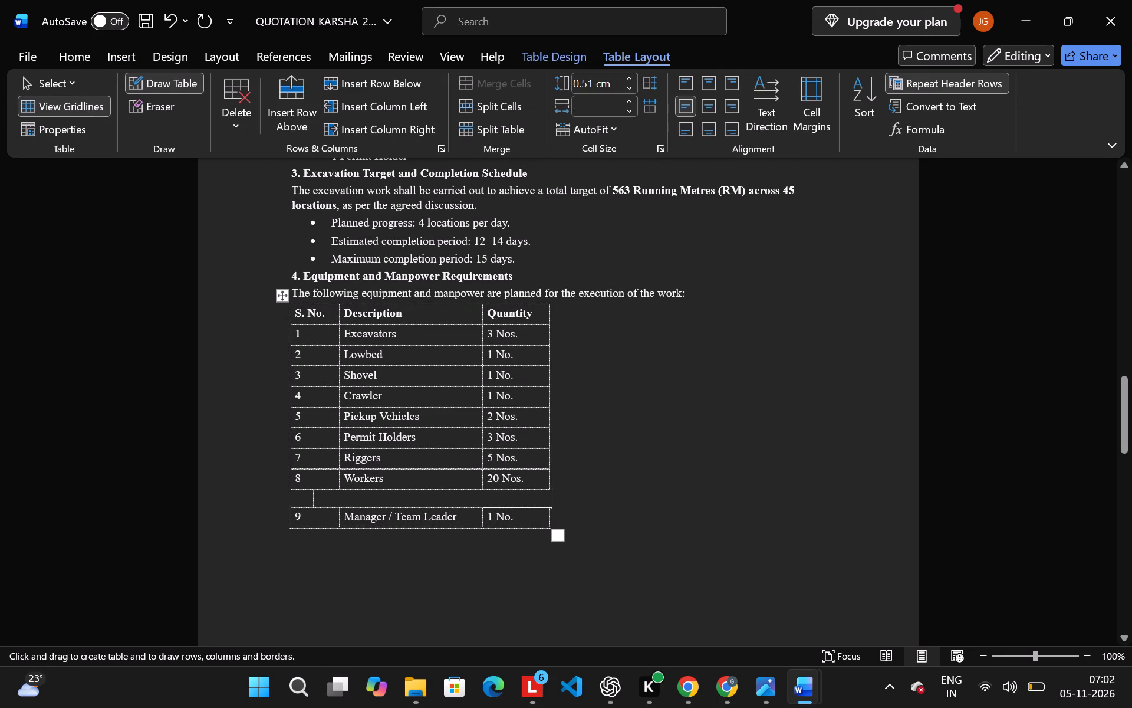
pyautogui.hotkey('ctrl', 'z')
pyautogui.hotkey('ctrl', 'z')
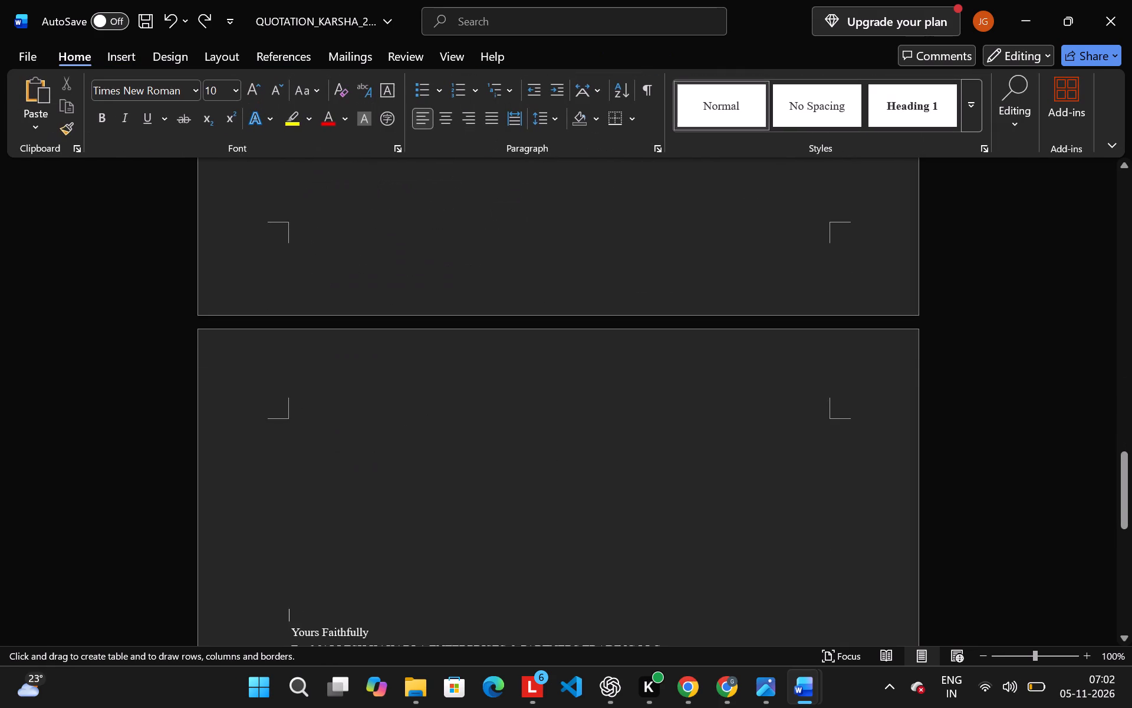
# Draw borders along the right, bottom and top edges of the equipment and manpower table.
pyautogui.scroll(3, 529, 511)
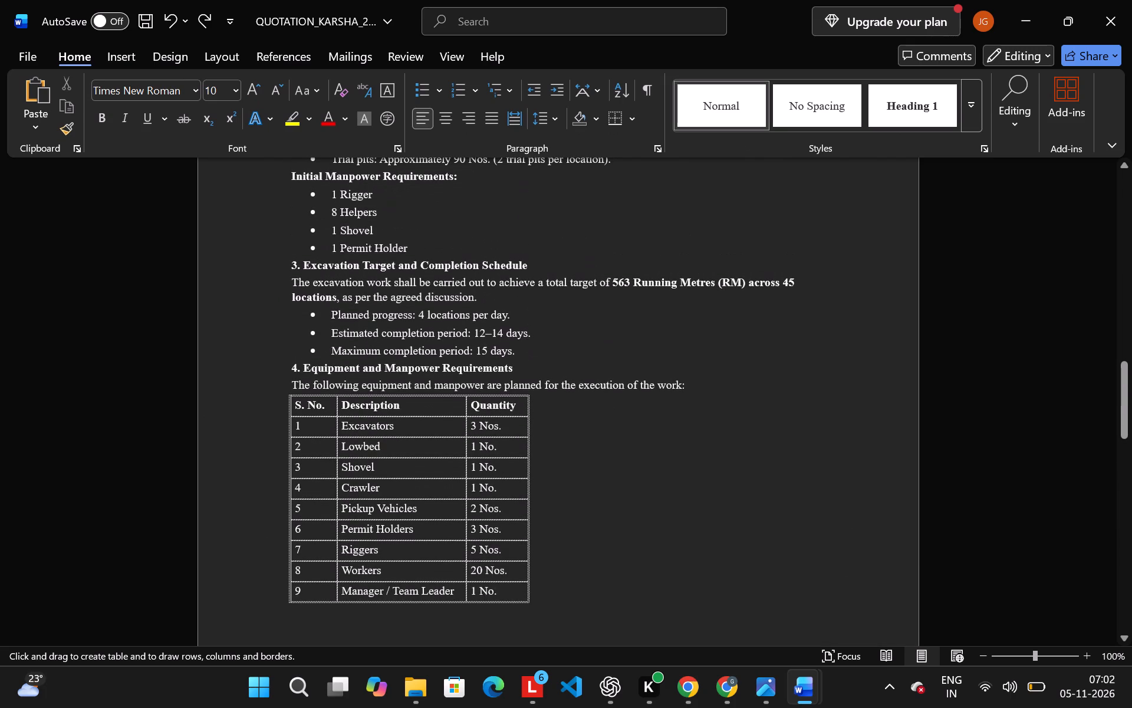
pyautogui.moveTo(529, 398); pyautogui.dragTo(529, 407)
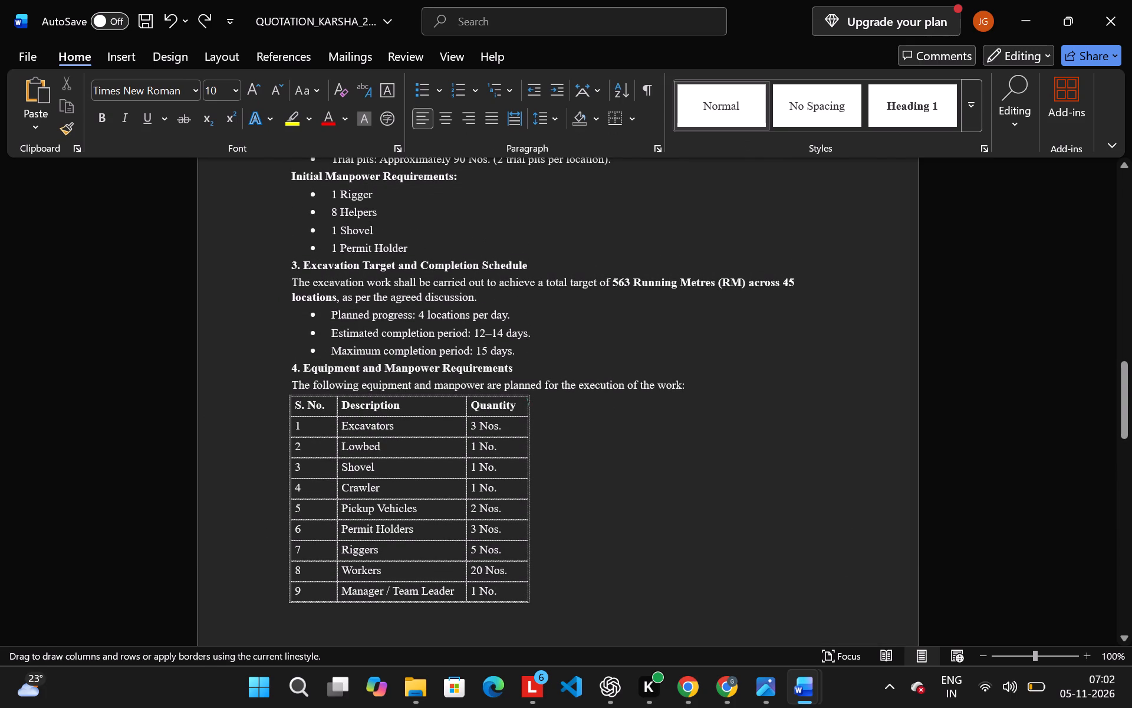
pyautogui.moveTo(529, 407); pyautogui.dragTo(537, 532)
pyautogui.moveTo(537, 532); pyautogui.dragTo(530, 599)
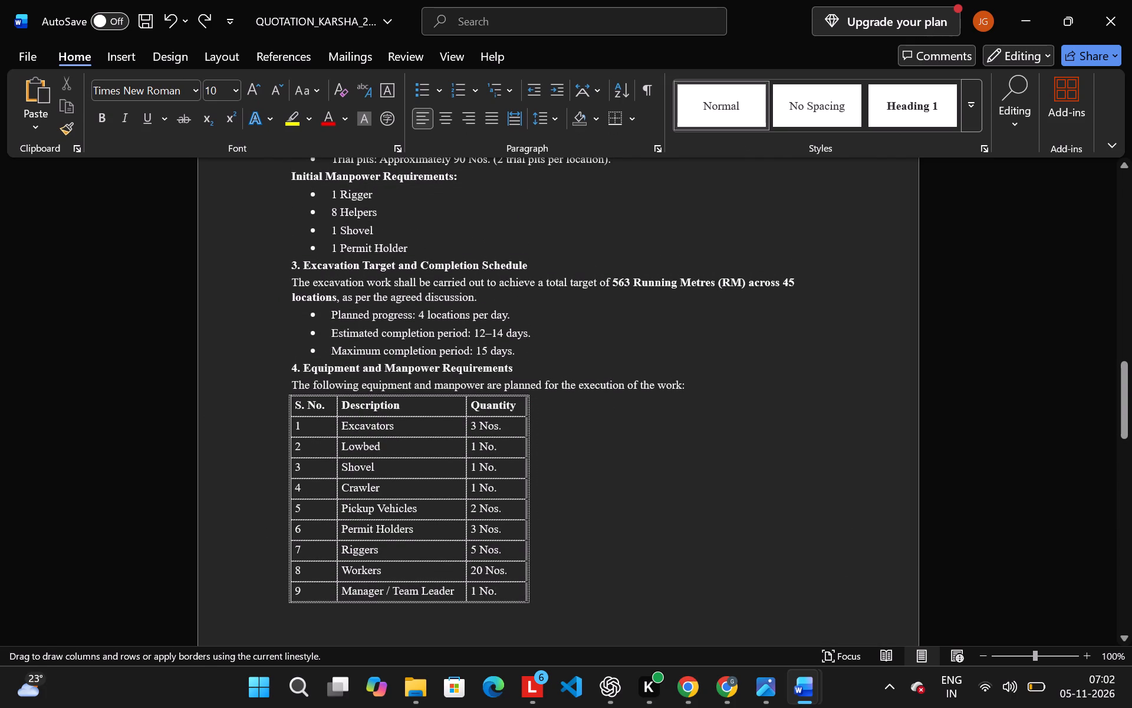
pyautogui.moveTo(530, 599); pyautogui.dragTo(530, 599)
pyautogui.click(530, 599)
pyautogui.moveTo(530, 599); pyautogui.dragTo(298, 598)
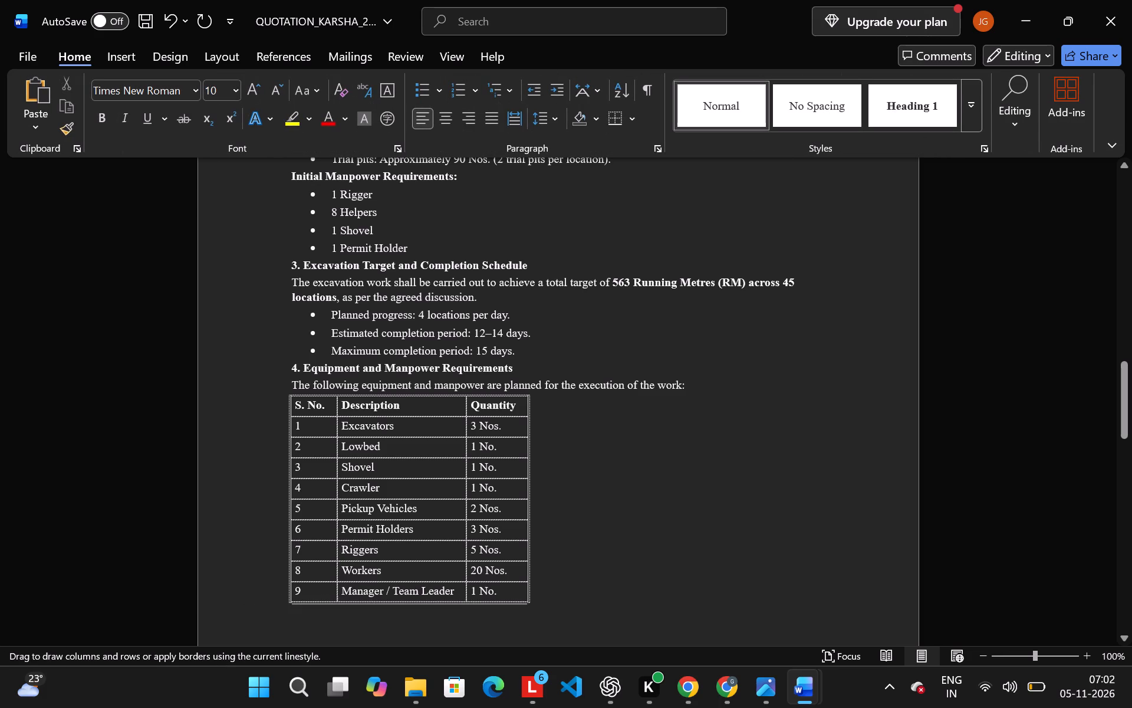
pyautogui.moveTo(298, 598); pyautogui.dragTo(292, 602)
pyautogui.click(292, 602)
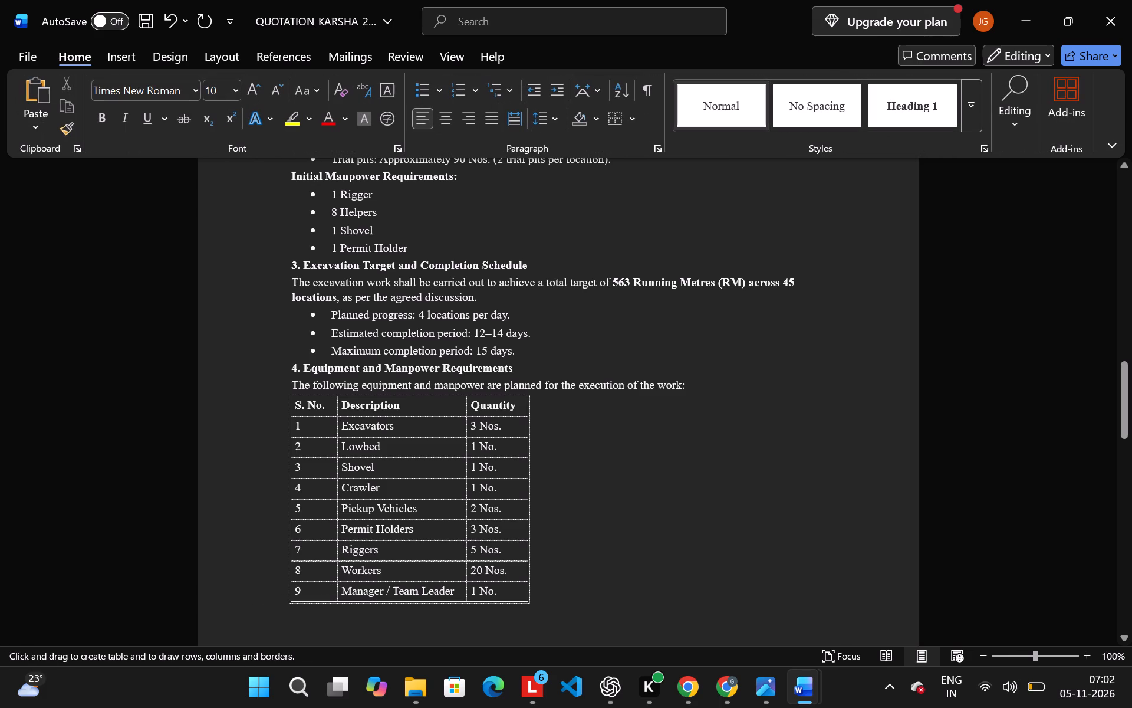
pyautogui.moveTo(291, 398); pyautogui.dragTo(340, 397)
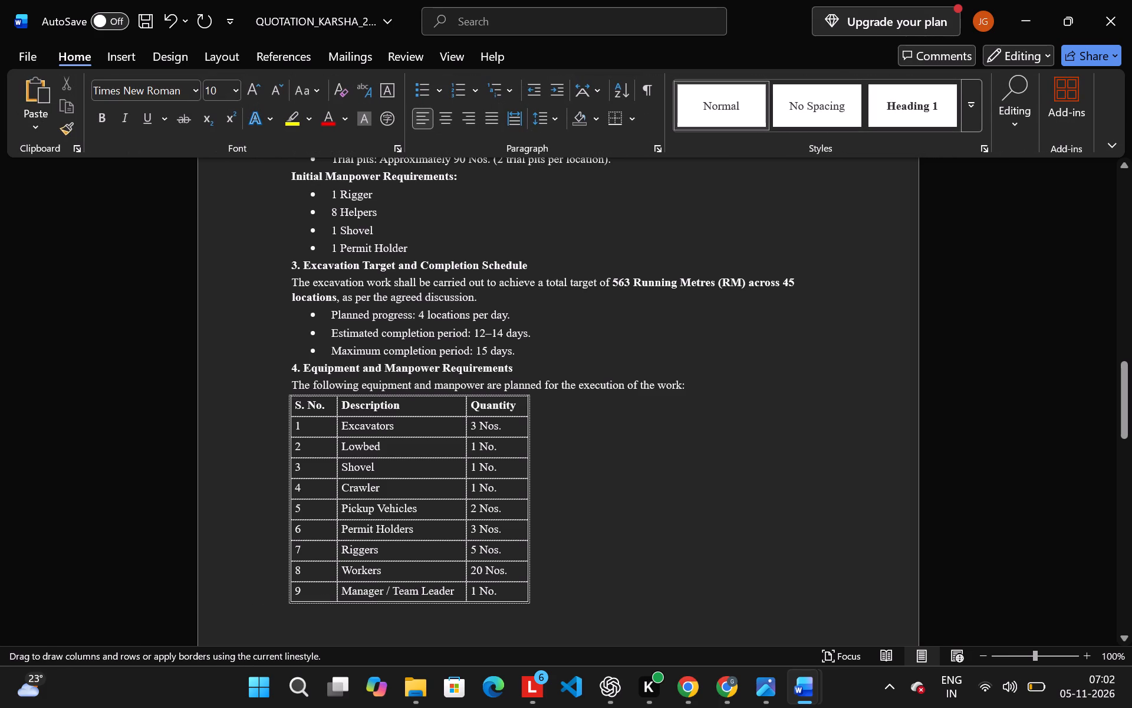
pyautogui.moveTo(340, 397); pyautogui.dragTo(530, 402)
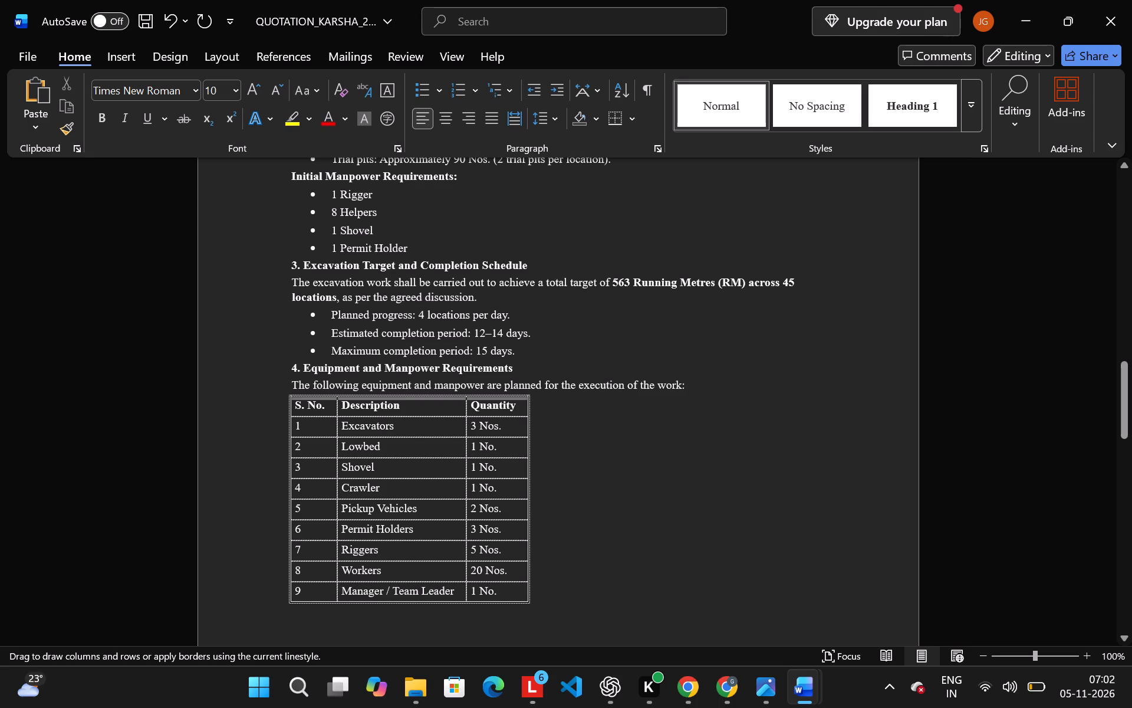
pyautogui.moveTo(530, 402); pyautogui.dragTo(528, 401)
pyautogui.click(528, 401)
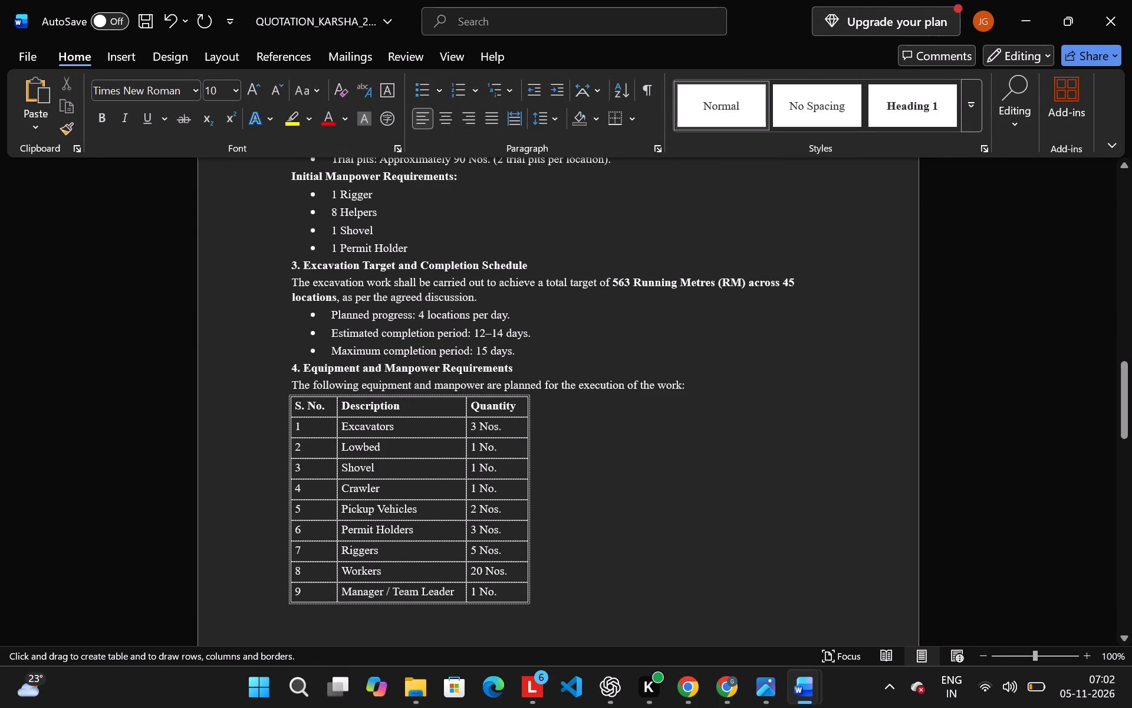
# Draw the two vertical borders separating the S. No., Description and Quantity columns of the equipment table.
pyautogui.moveTo(338, 398); pyautogui.dragTo(337, 590)
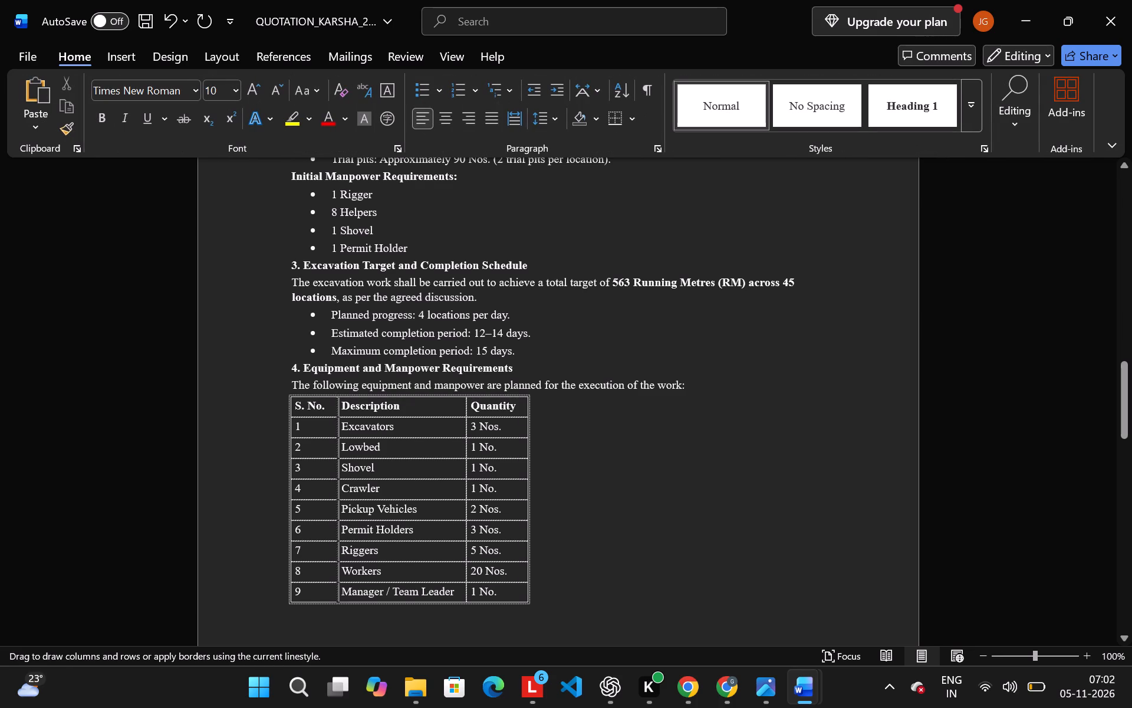
pyautogui.moveTo(337, 590); pyautogui.dragTo(337, 594)
pyautogui.click(337, 594)
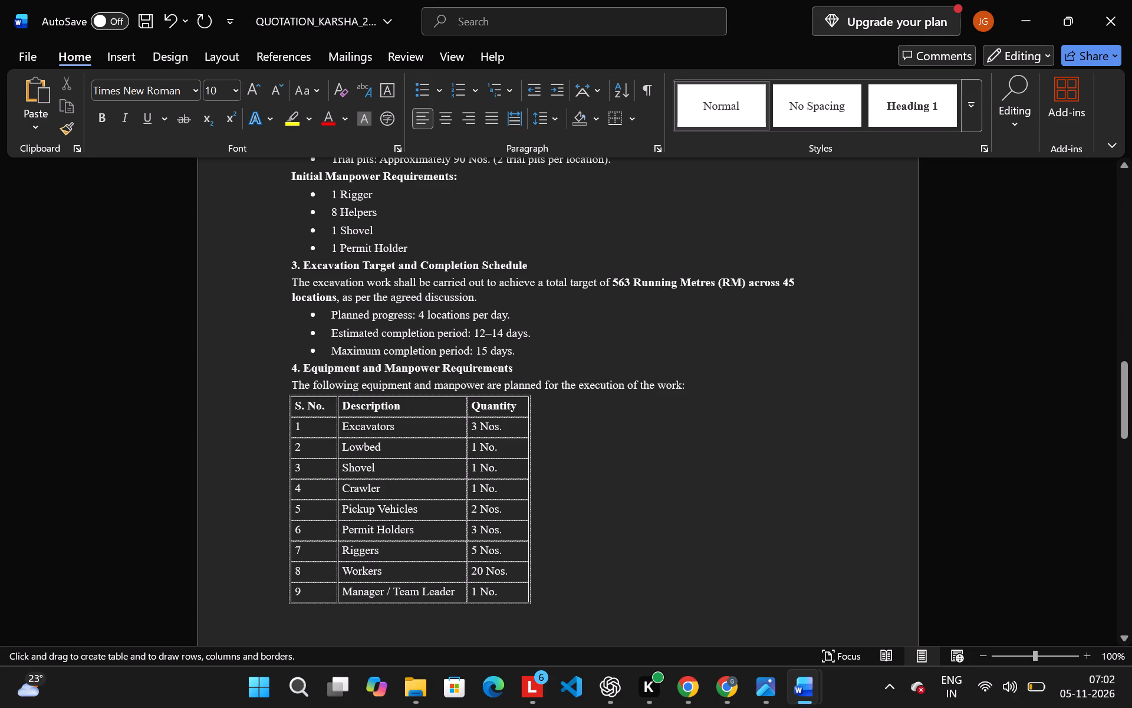
pyautogui.moveTo(468, 401); pyautogui.dragTo(463, 580)
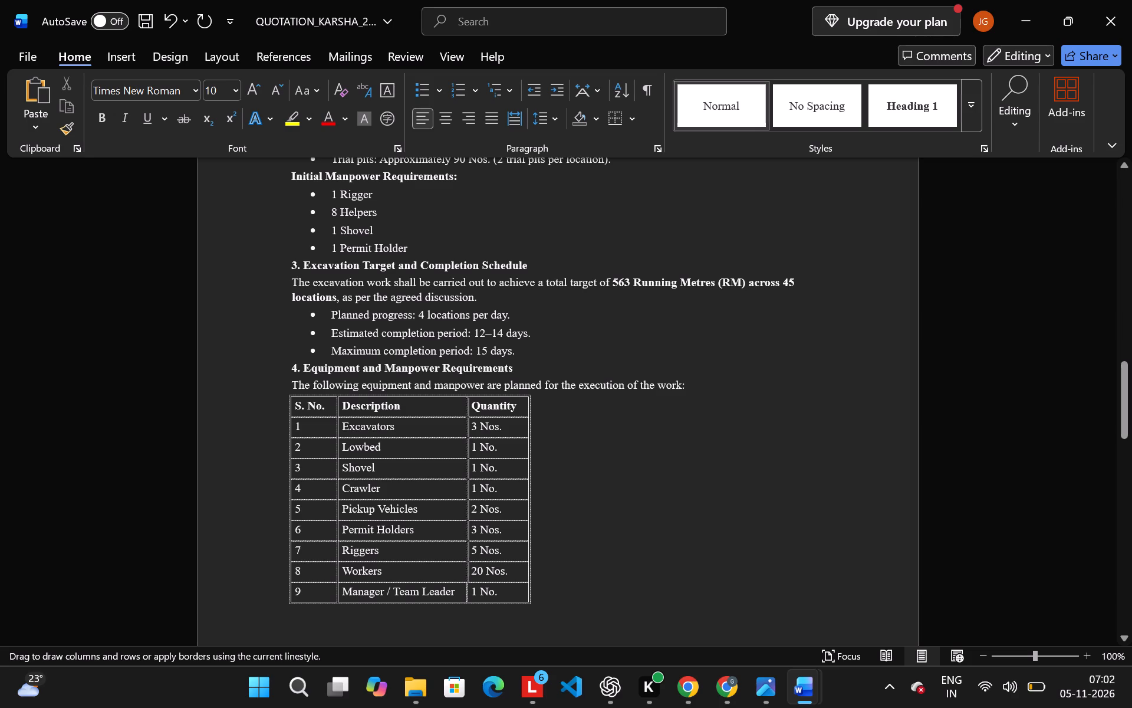
pyautogui.moveTo(463, 580); pyautogui.dragTo(466, 597)
pyautogui.click(466, 597)
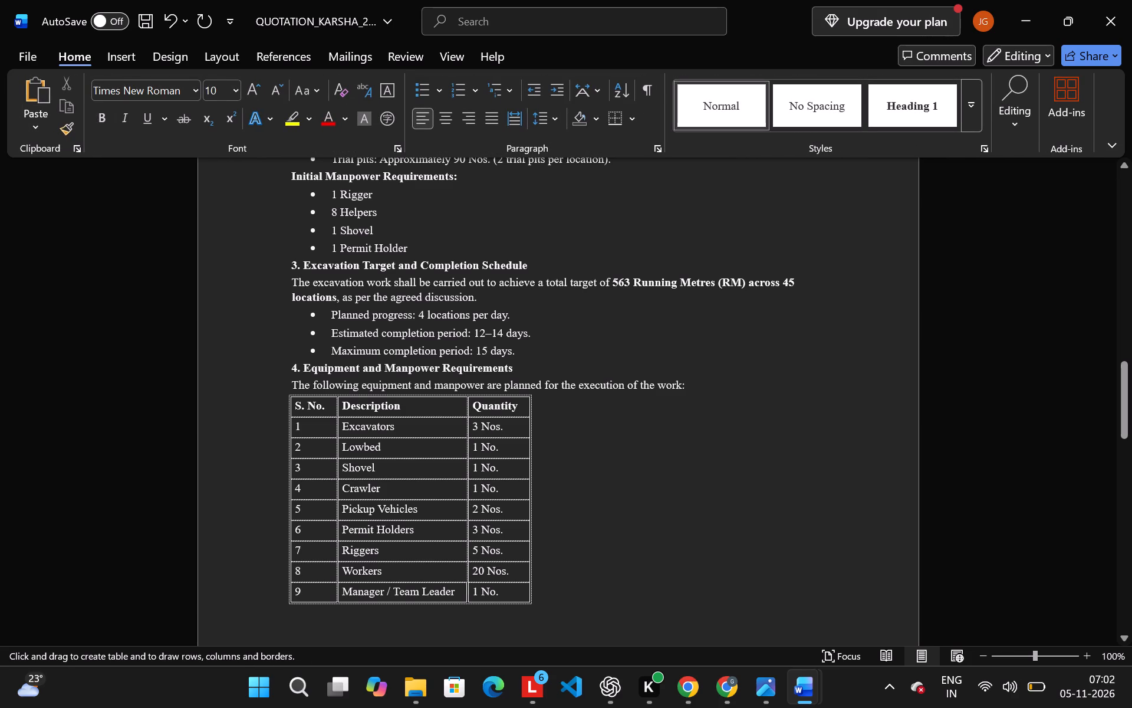
# Draw horizontal borders below the header row and the Excavators row of the equipment table.
pyautogui.moveTo(290, 418); pyautogui.dragTo(436, 403)
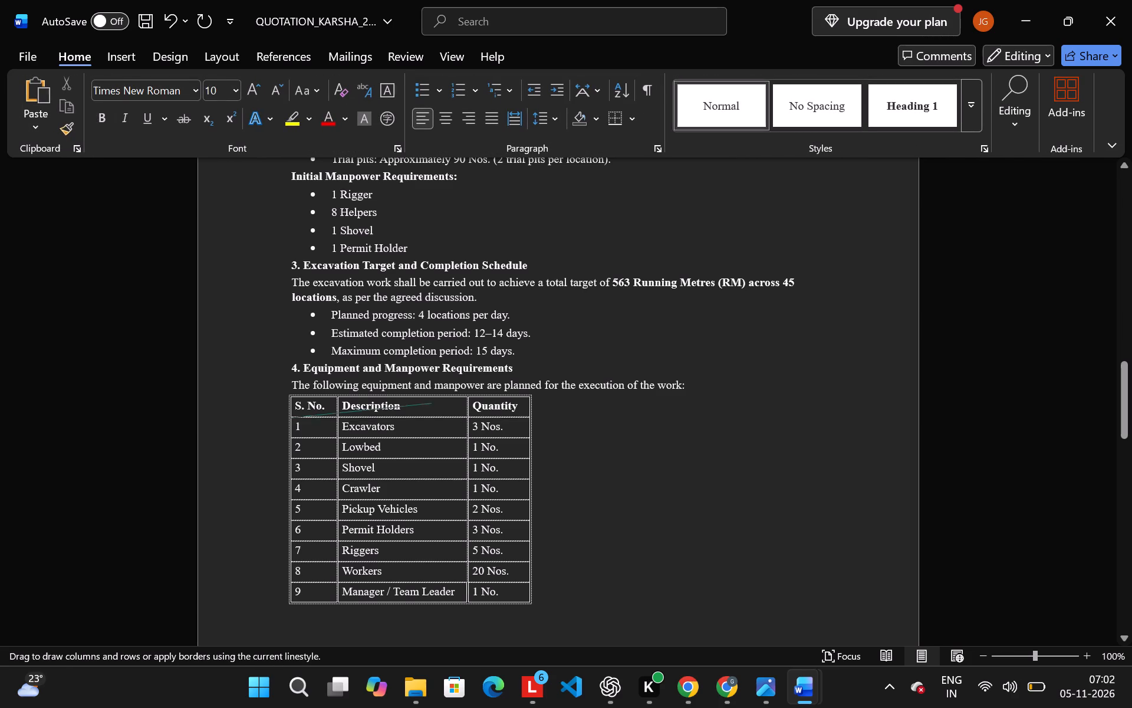
pyautogui.moveTo(436, 403); pyautogui.dragTo(529, 419)
pyautogui.click(529, 419)
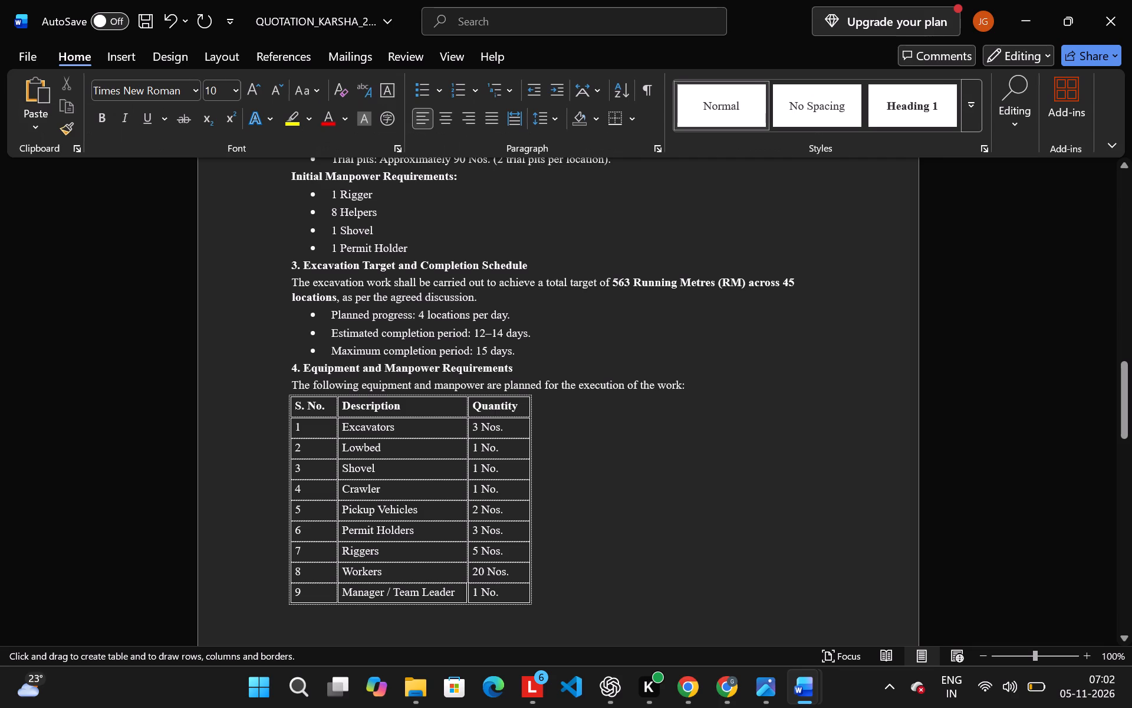
pyautogui.moveTo(289, 440); pyautogui.dragTo(526, 435)
pyautogui.click(526, 435)
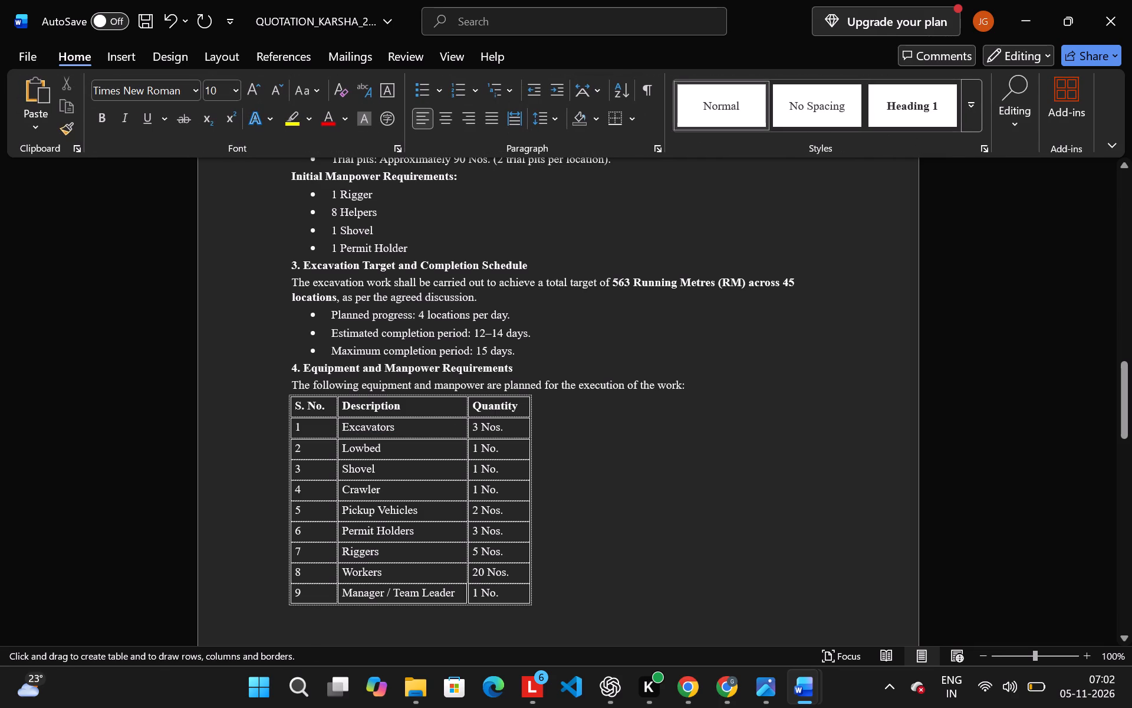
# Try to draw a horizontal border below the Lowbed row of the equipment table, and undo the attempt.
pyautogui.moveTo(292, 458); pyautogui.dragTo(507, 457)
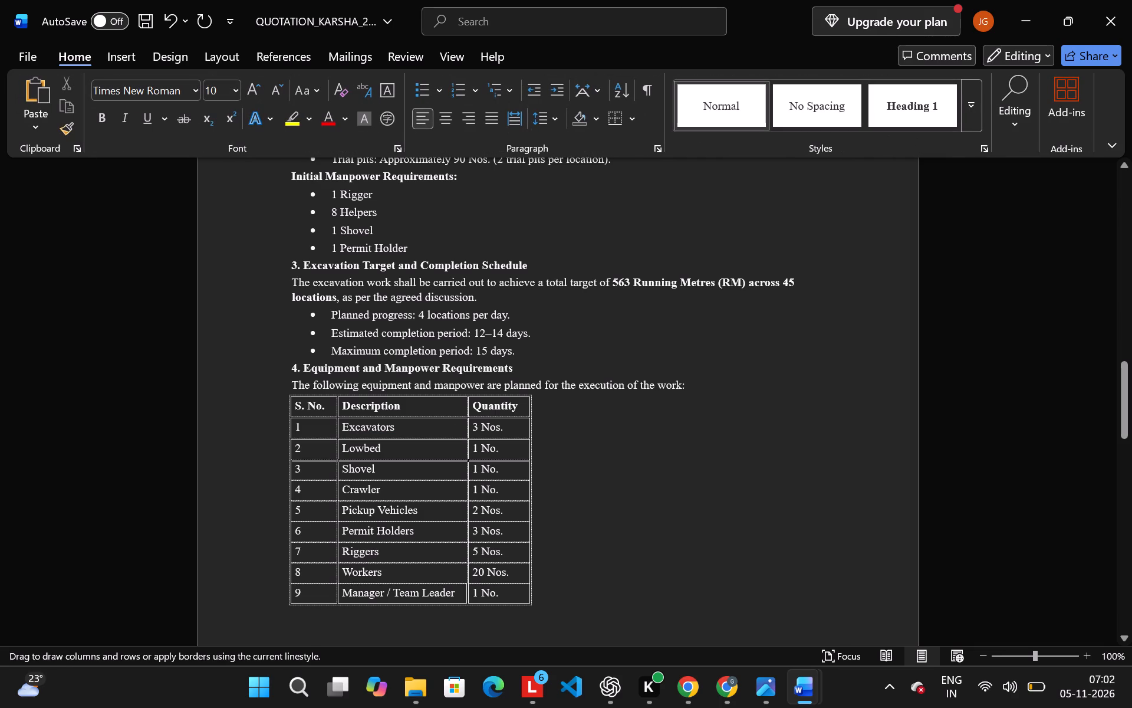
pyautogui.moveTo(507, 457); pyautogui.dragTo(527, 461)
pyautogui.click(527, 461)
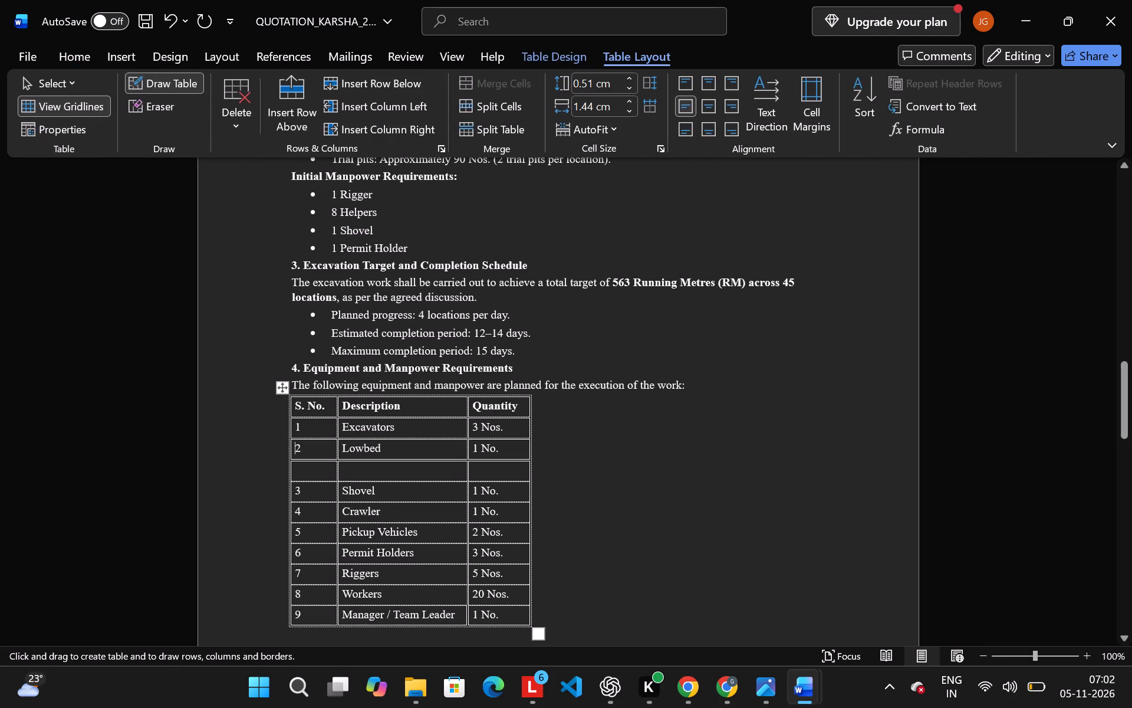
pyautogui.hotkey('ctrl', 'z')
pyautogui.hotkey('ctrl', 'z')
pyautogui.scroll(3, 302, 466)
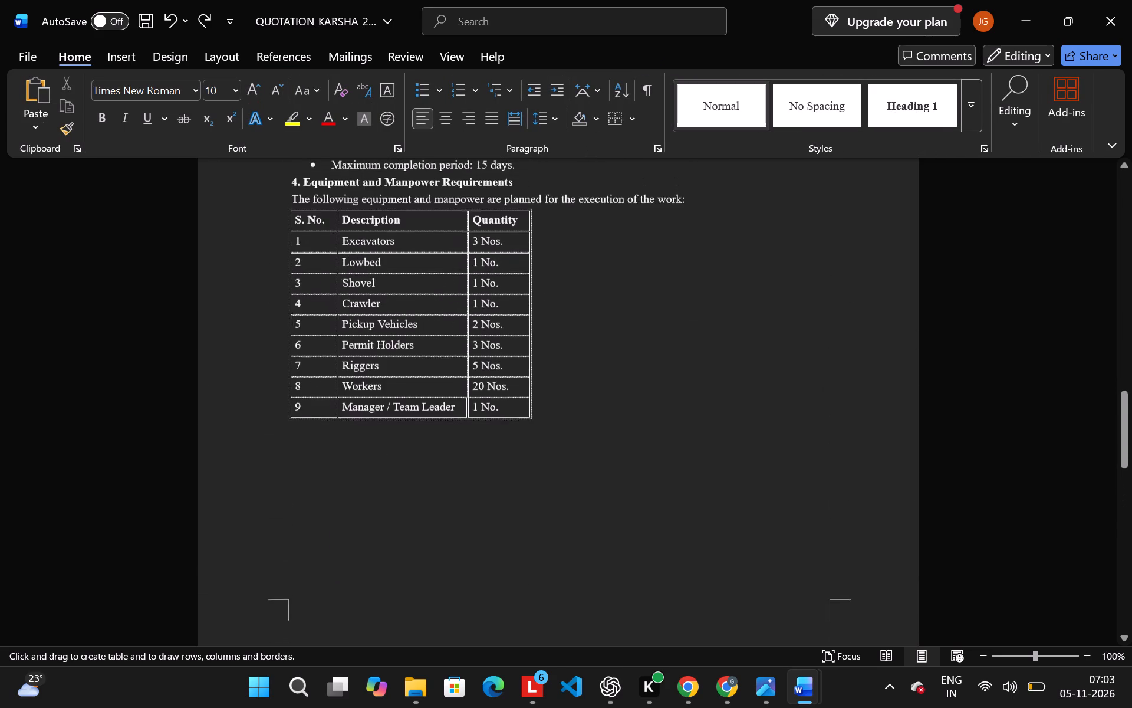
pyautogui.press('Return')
# Restart Draw Table and draw horizontal borders below the Lowbed and Shovel rows of the equipment table.
pyautogui.scroll(1, 302, 466)
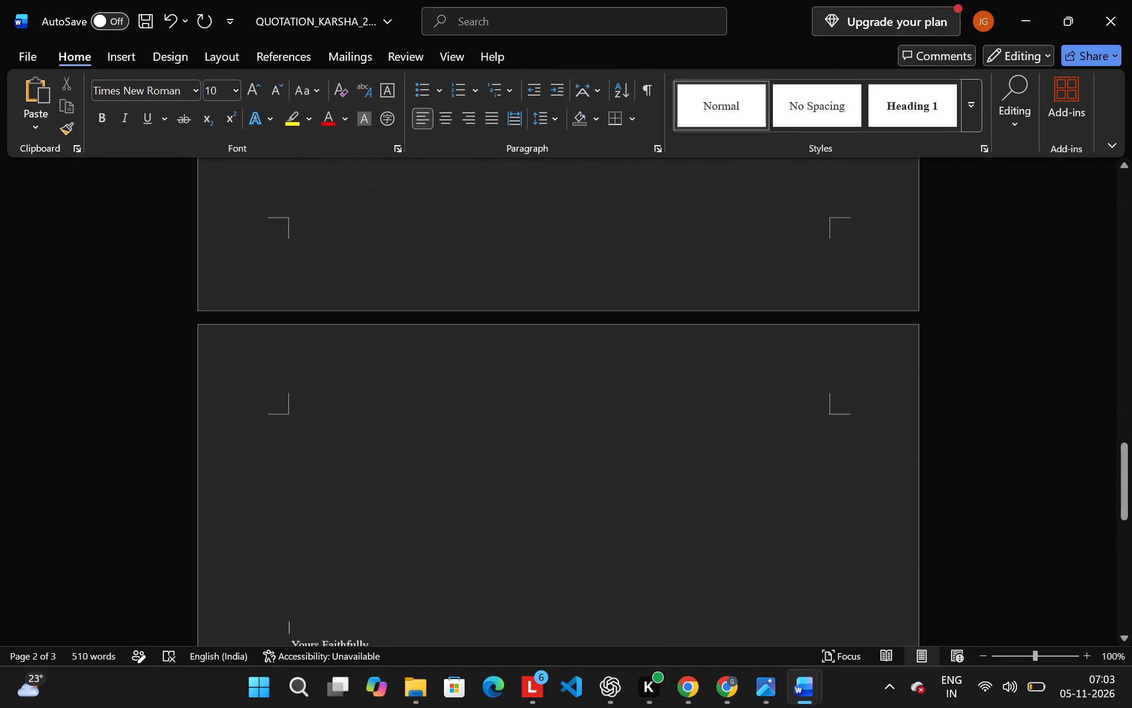
pyautogui.scroll(2, 302, 466)
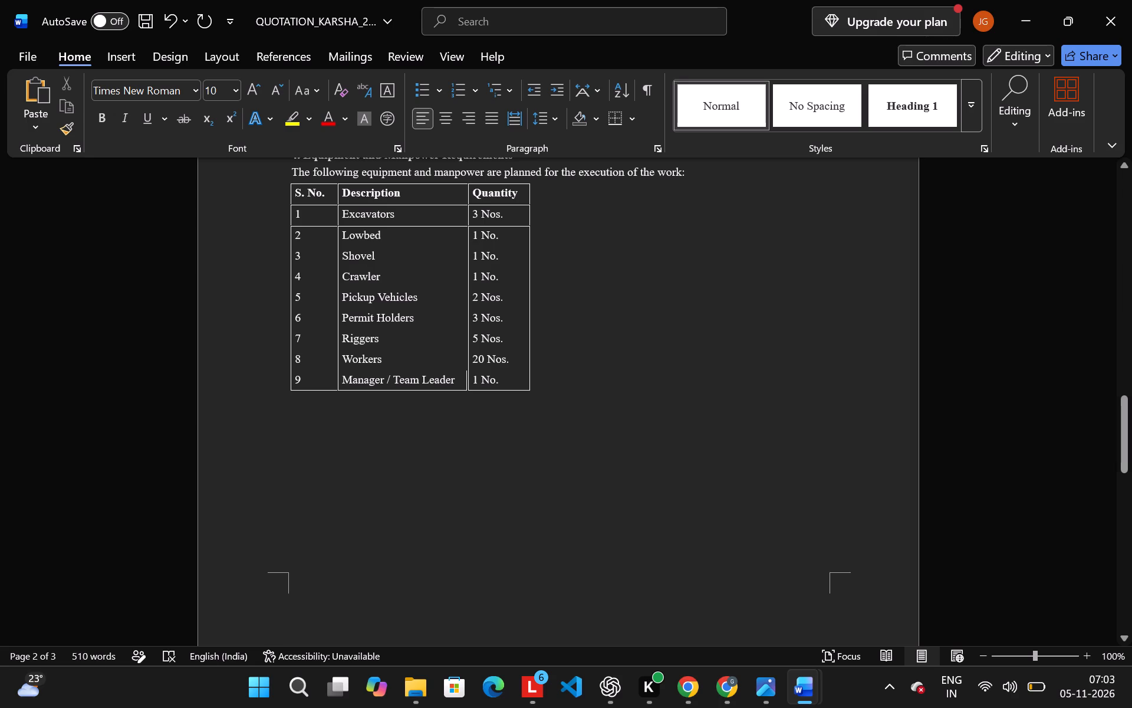
pyautogui.click(111, 68)
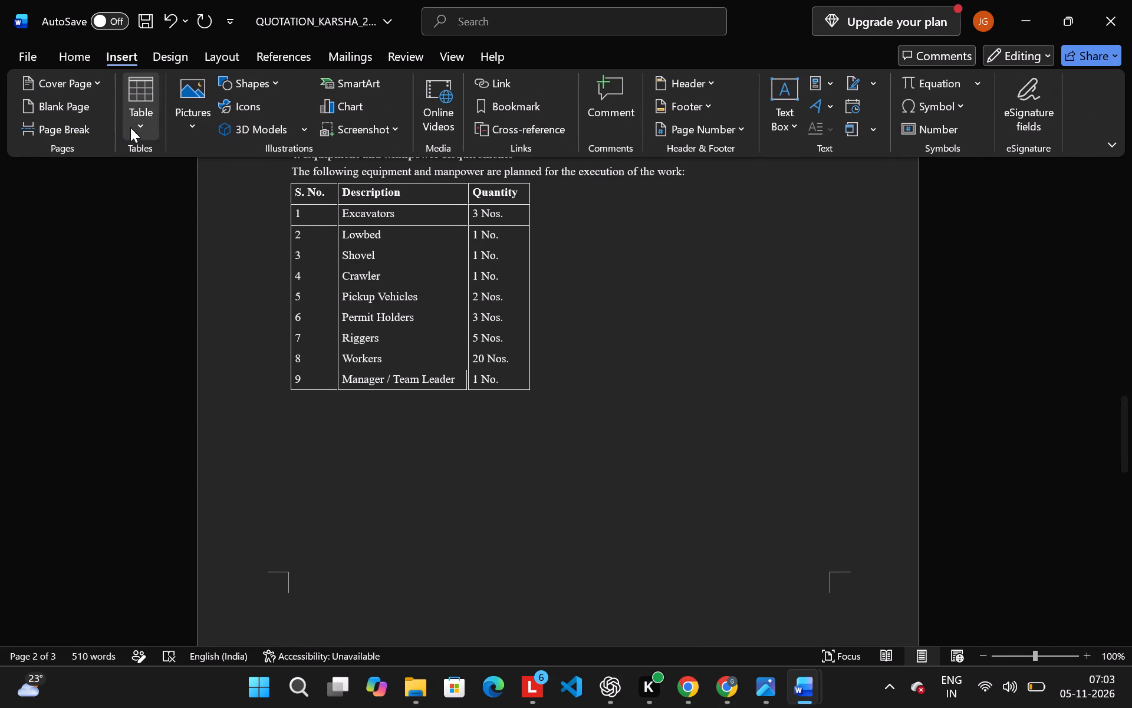
pyautogui.click(130, 127)
pyautogui.click(134, 367)
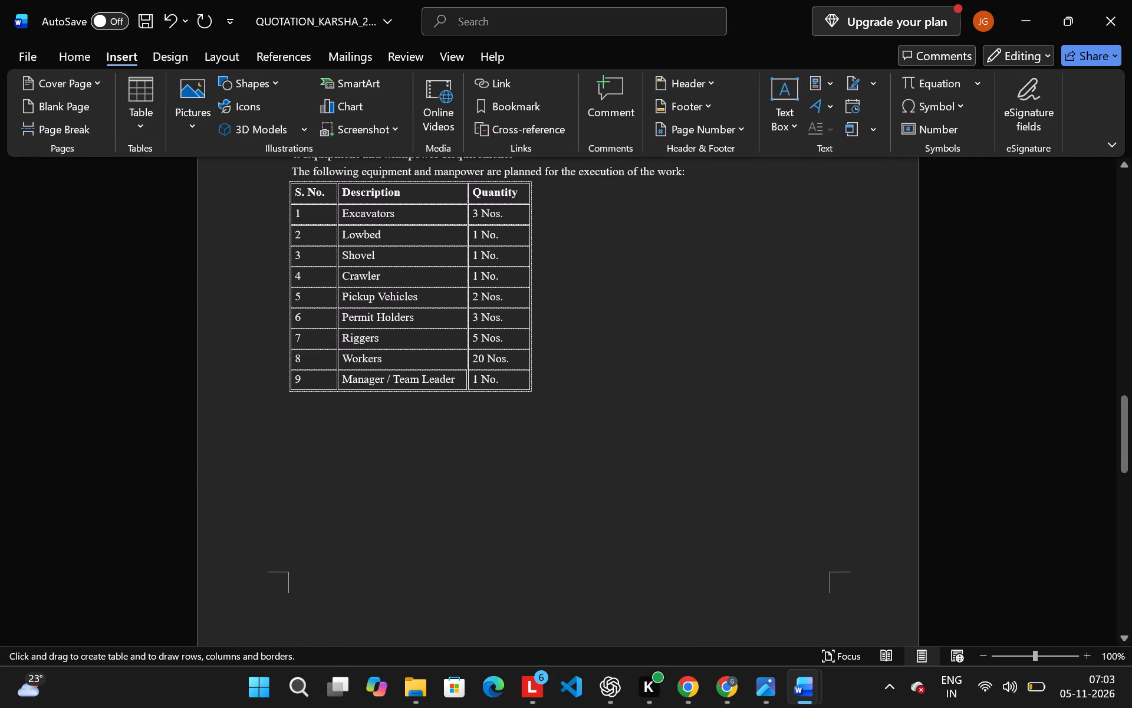
pyautogui.moveTo(290, 245); pyautogui.dragTo(542, 251)
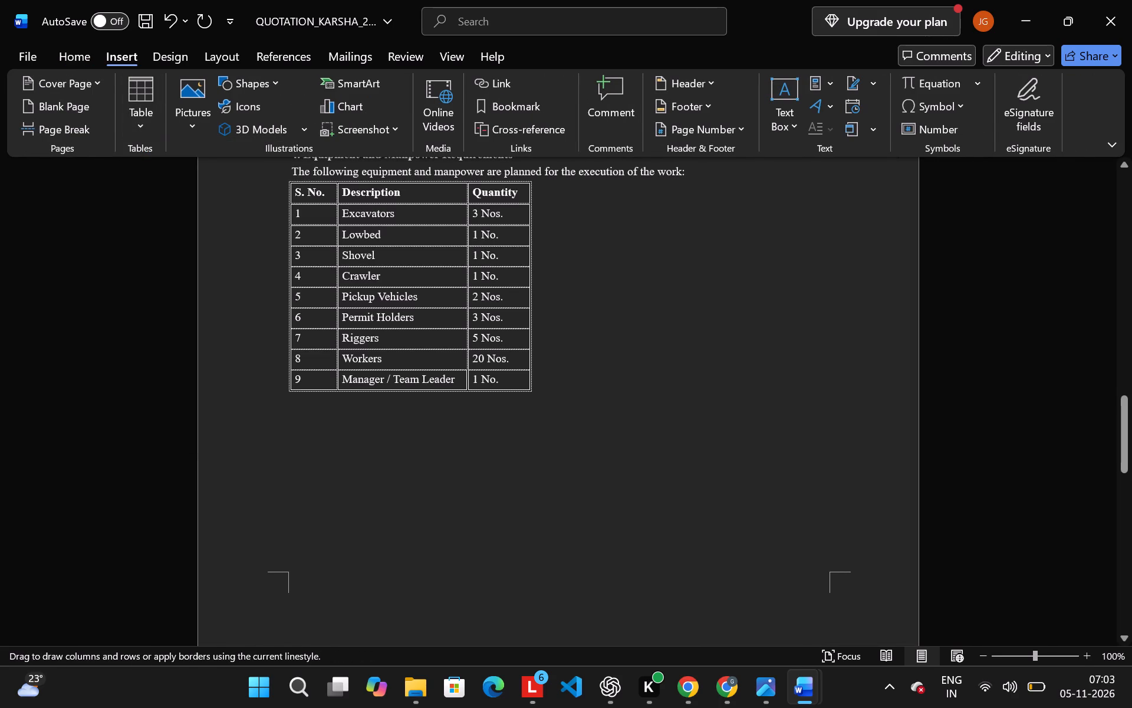
pyautogui.moveTo(542, 251); pyautogui.dragTo(529, 244)
pyautogui.click(529, 244)
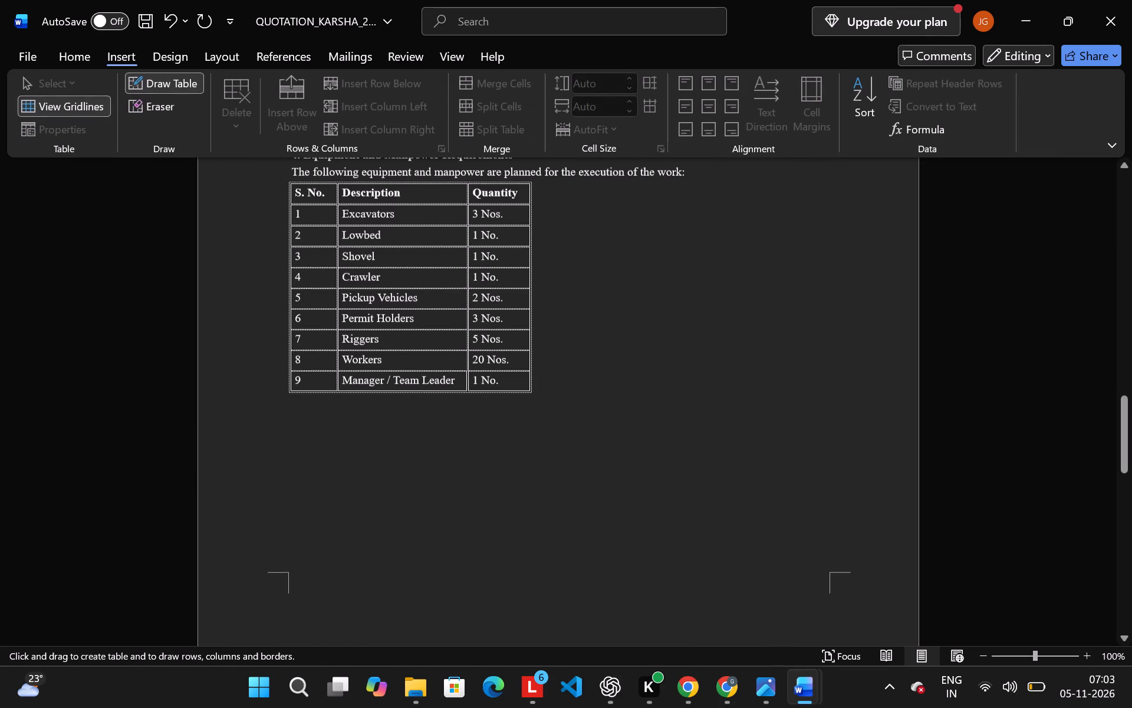
pyautogui.moveTo(292, 271); pyautogui.dragTo(510, 276)
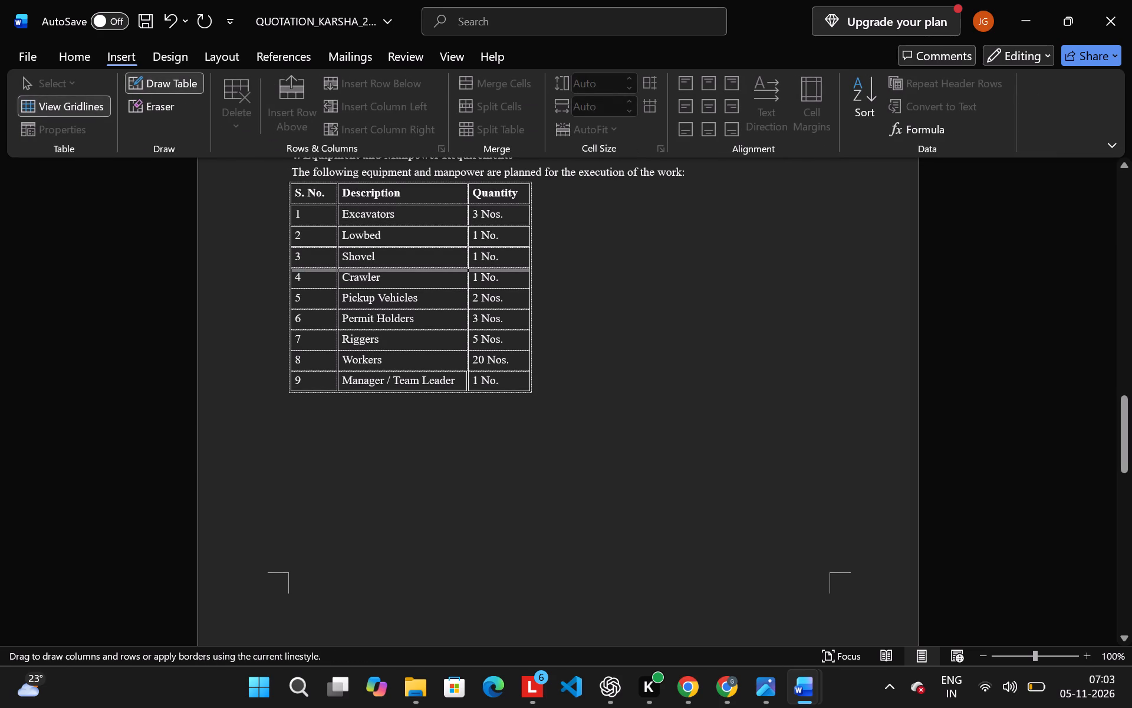
pyautogui.moveTo(510, 276); pyautogui.dragTo(531, 268)
pyautogui.click(531, 268)
# Draw horizontal borders below the Crawler, Pickup Vehicles and Permit Holders rows of the equipment table.
pyautogui.moveTo(528, 290); pyautogui.dragTo(294, 288)
pyautogui.click(294, 288)
pyautogui.moveTo(289, 313); pyautogui.dragTo(310, 310)
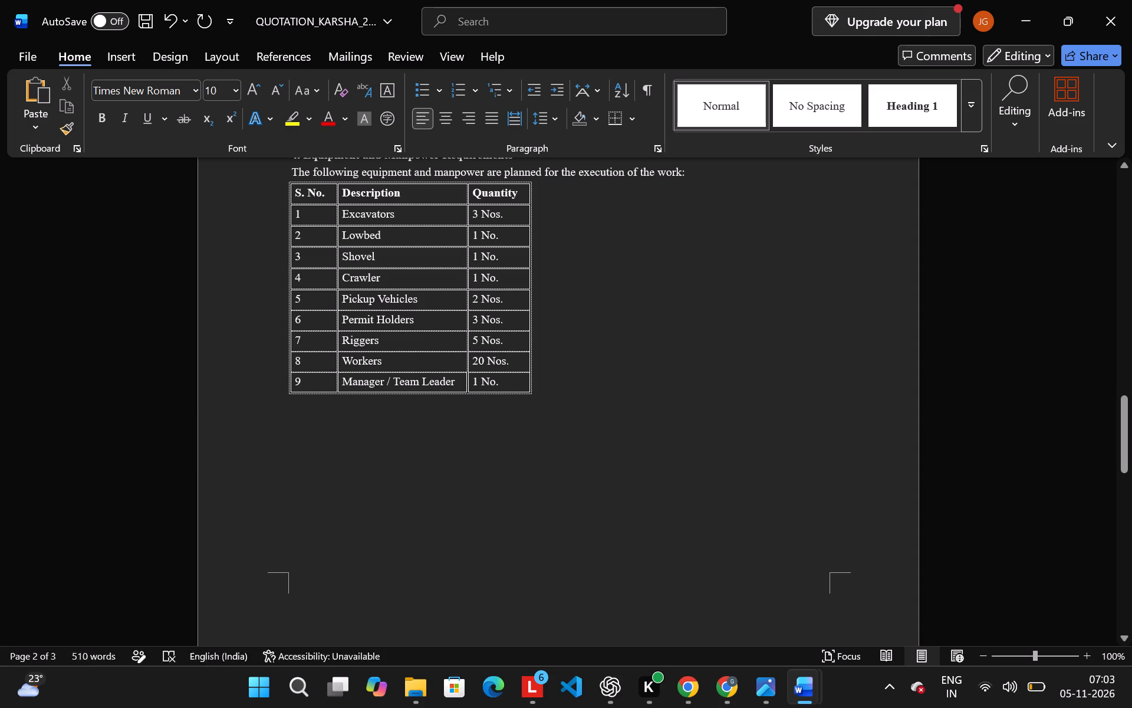
pyautogui.moveTo(310, 310); pyautogui.dragTo(526, 306)
pyautogui.click(526, 306)
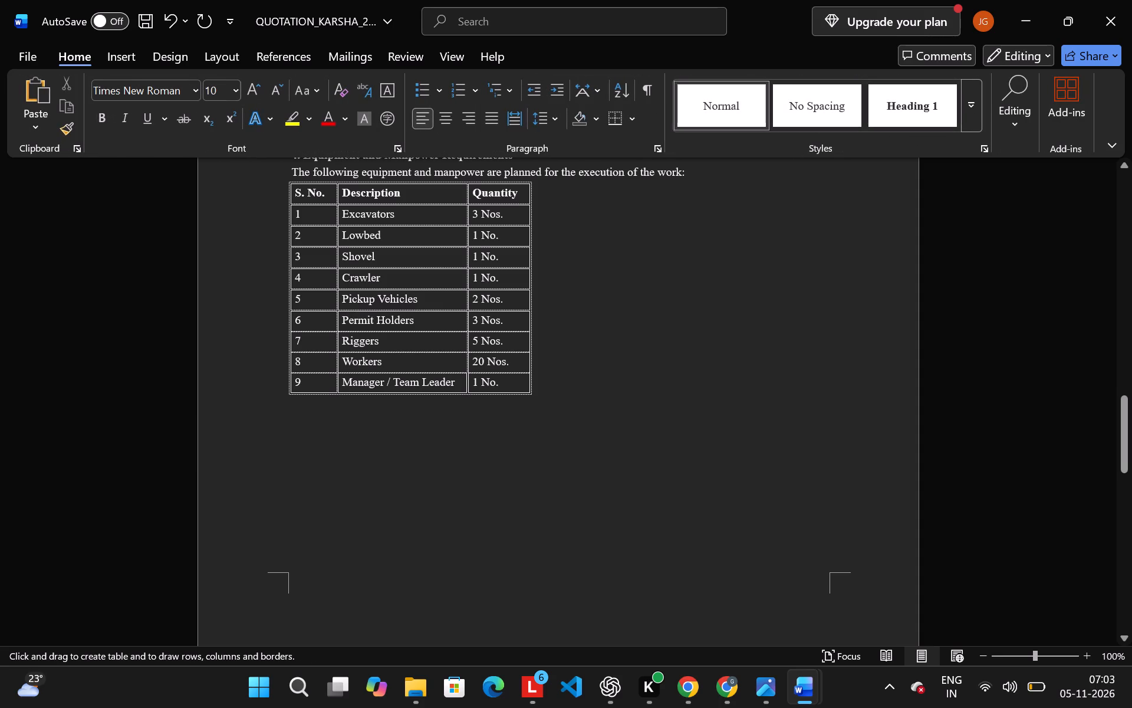
pyautogui.moveTo(289, 331); pyautogui.dragTo(521, 335)
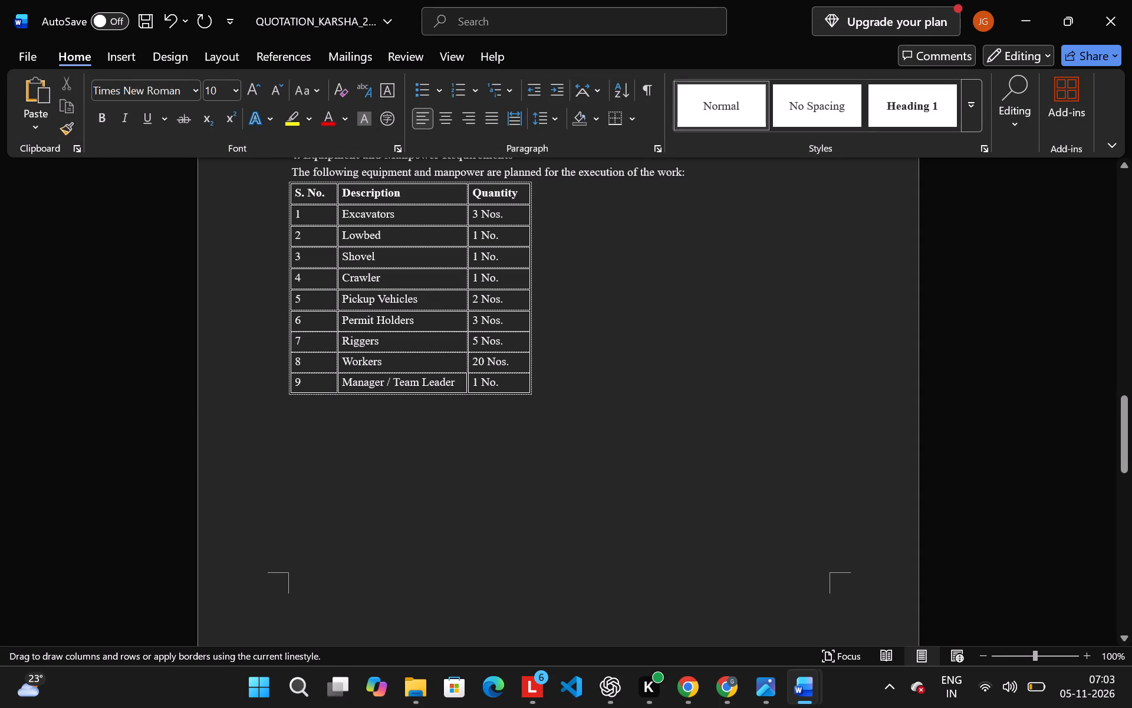
pyautogui.moveTo(521, 335); pyautogui.dragTo(529, 333)
pyautogui.click(529, 333)
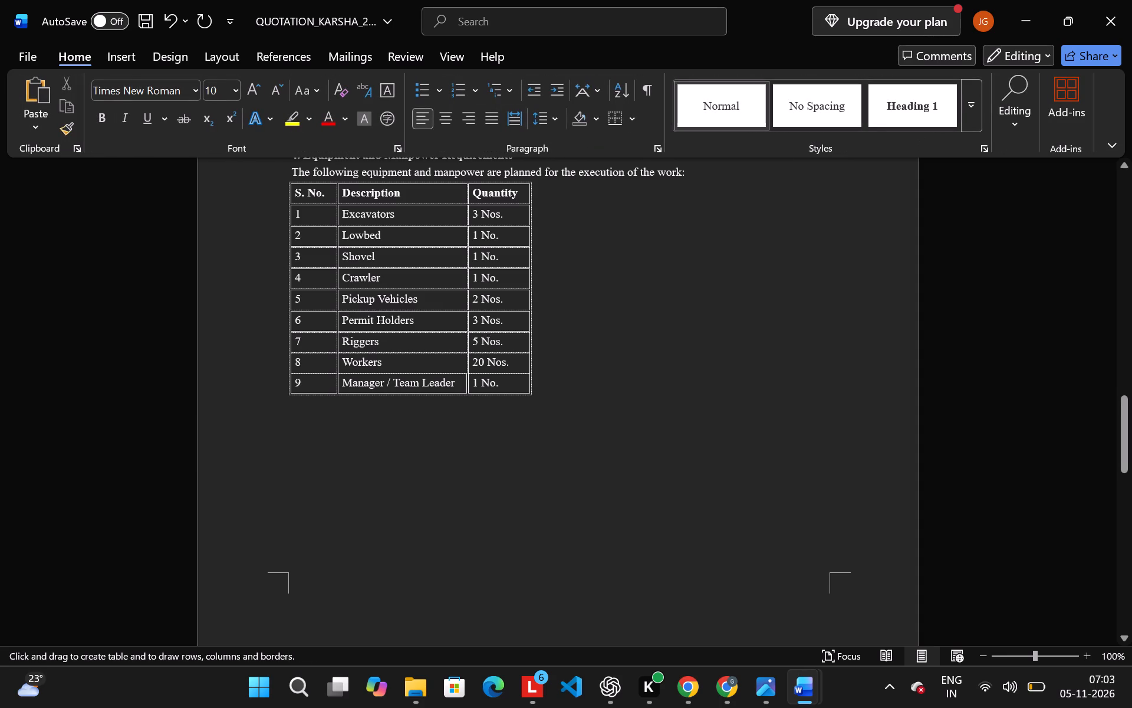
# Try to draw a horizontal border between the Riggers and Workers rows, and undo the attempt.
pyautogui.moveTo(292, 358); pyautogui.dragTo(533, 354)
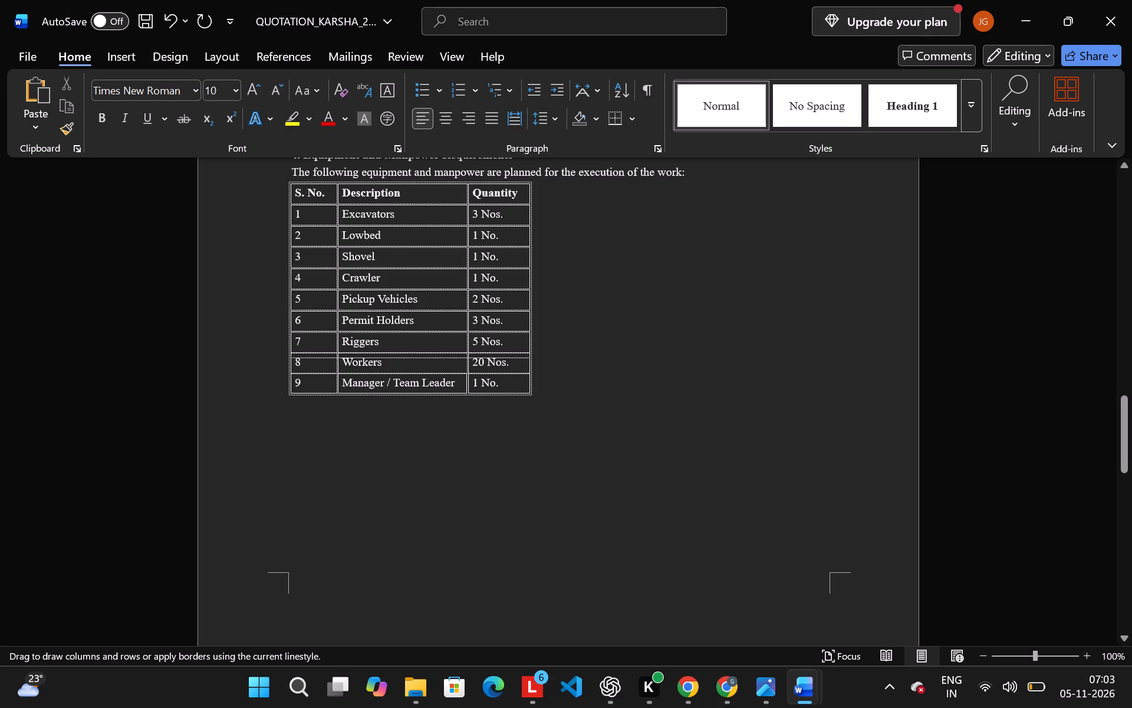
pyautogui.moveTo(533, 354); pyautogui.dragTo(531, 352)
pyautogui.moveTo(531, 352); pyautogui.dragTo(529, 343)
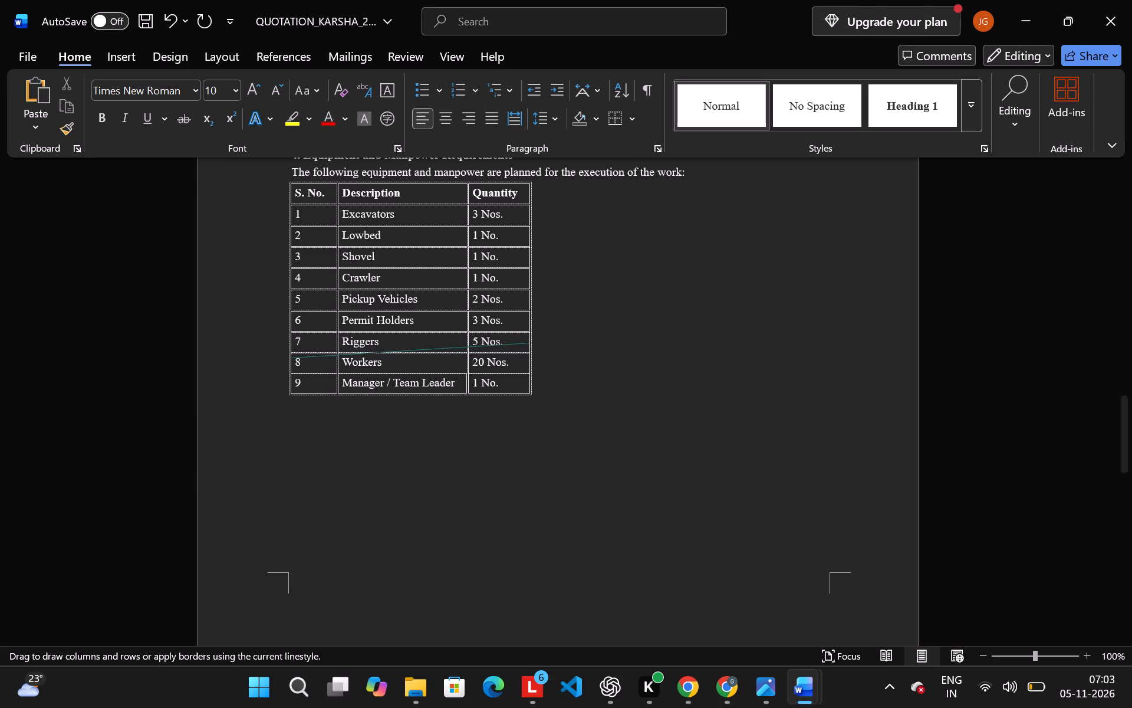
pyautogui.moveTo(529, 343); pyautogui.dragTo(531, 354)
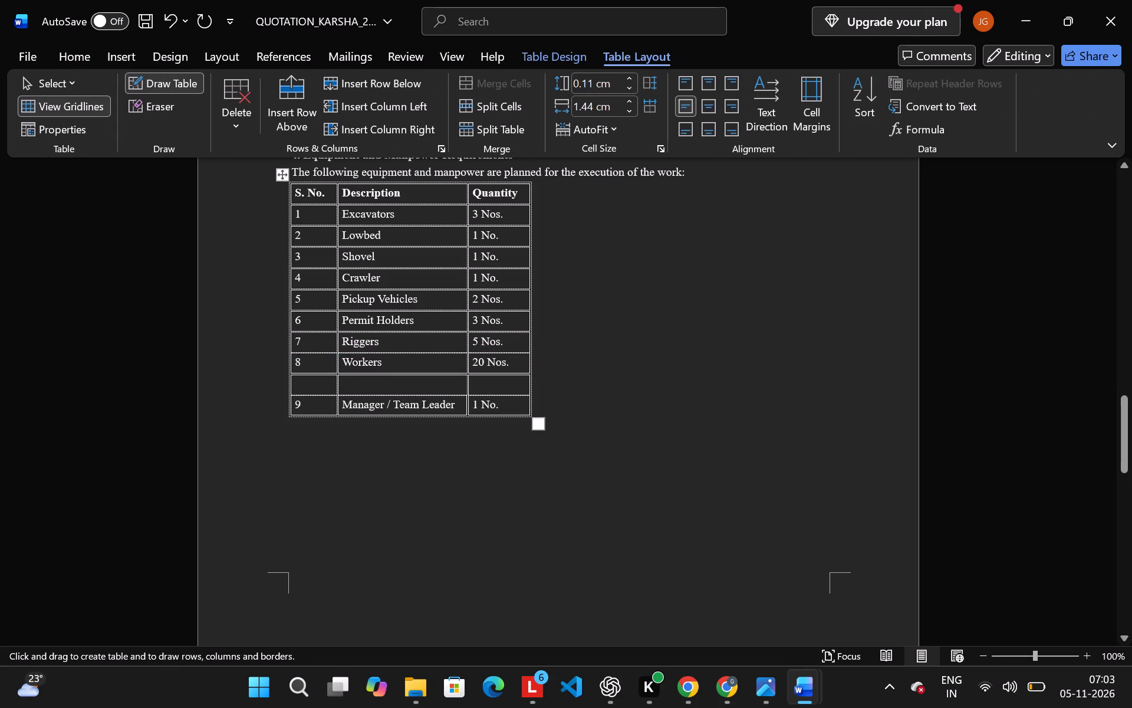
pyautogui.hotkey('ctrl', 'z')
# Draw a horizontal border between the Workers and Manager / Team Leader rows of the equipment table.
pyautogui.scroll(2, 506, 345)
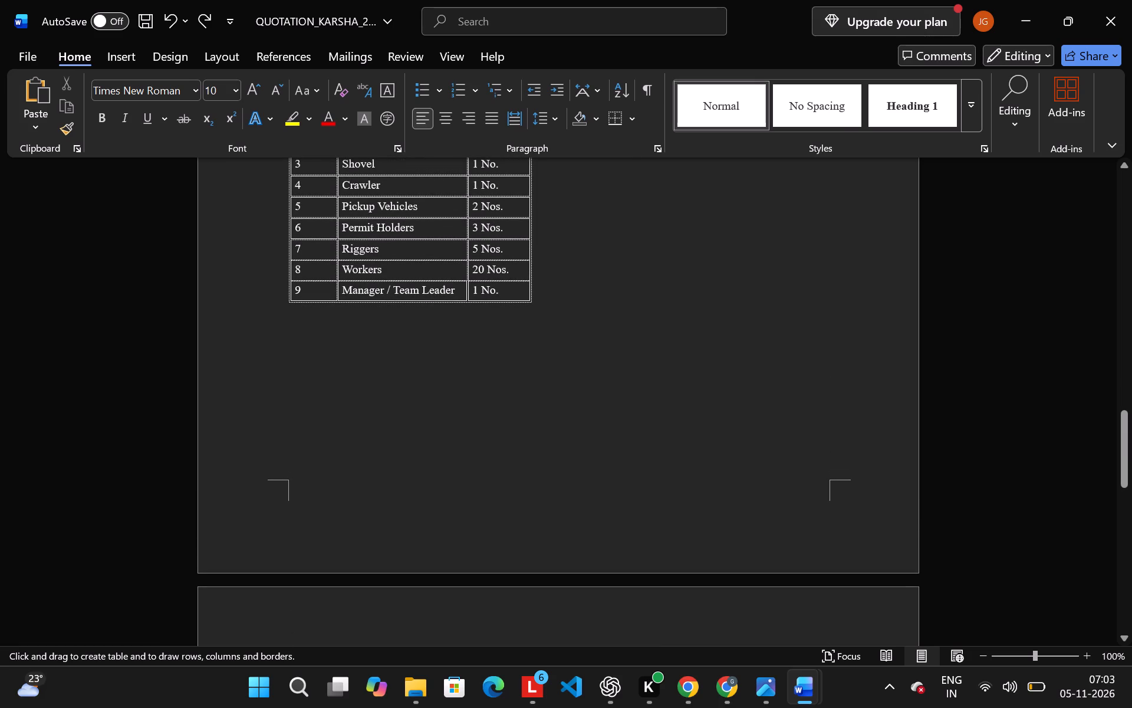
pyautogui.moveTo(292, 280); pyautogui.dragTo(534, 280)
pyautogui.click(534, 280)
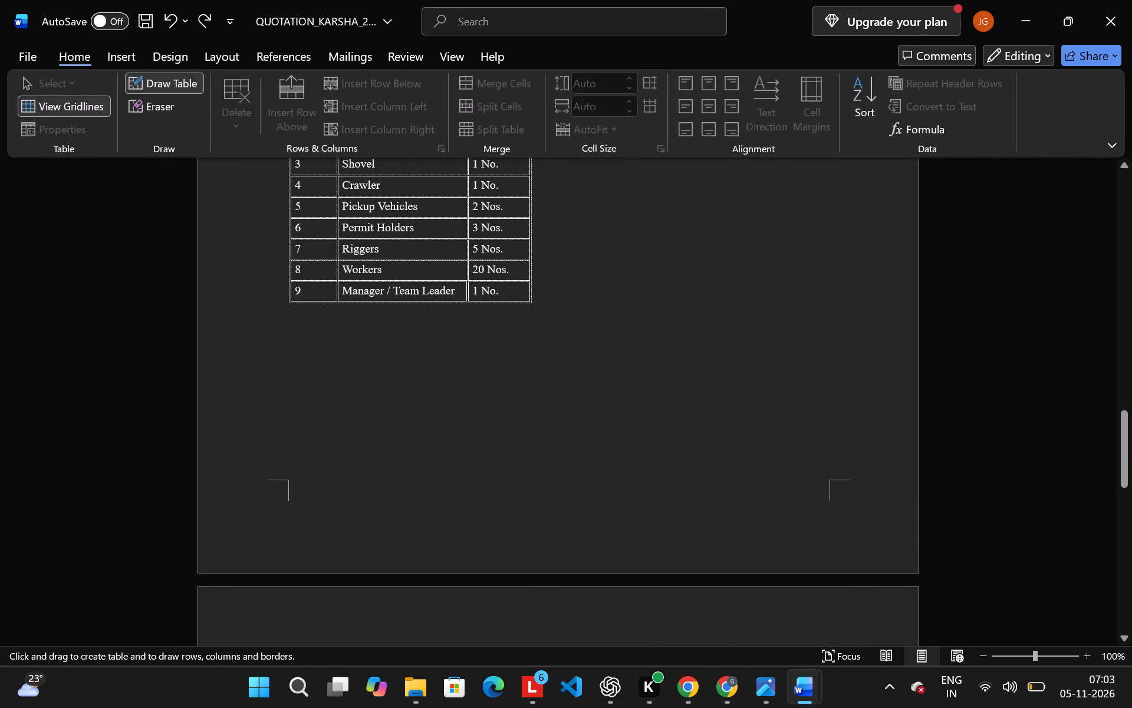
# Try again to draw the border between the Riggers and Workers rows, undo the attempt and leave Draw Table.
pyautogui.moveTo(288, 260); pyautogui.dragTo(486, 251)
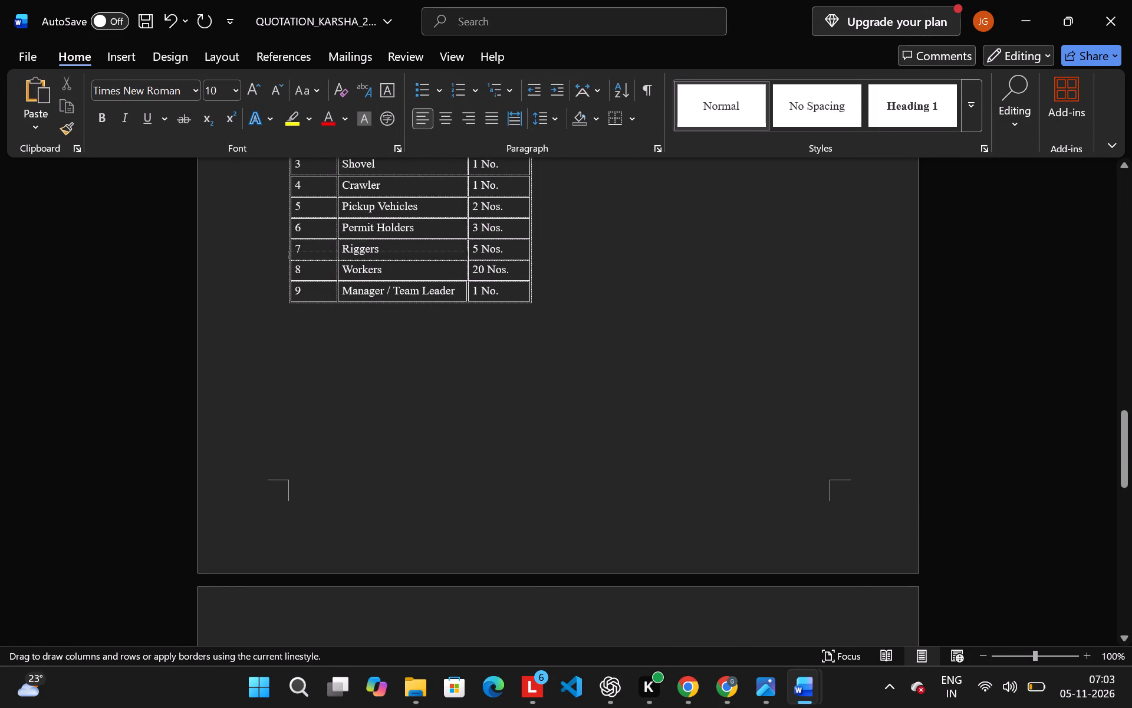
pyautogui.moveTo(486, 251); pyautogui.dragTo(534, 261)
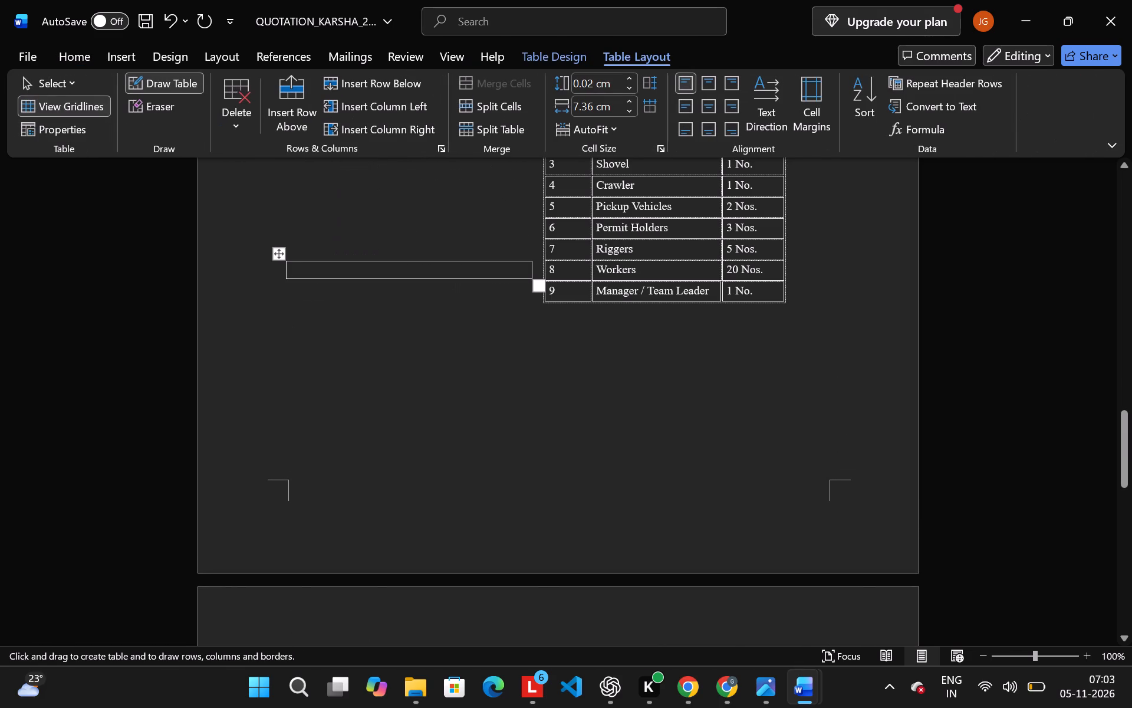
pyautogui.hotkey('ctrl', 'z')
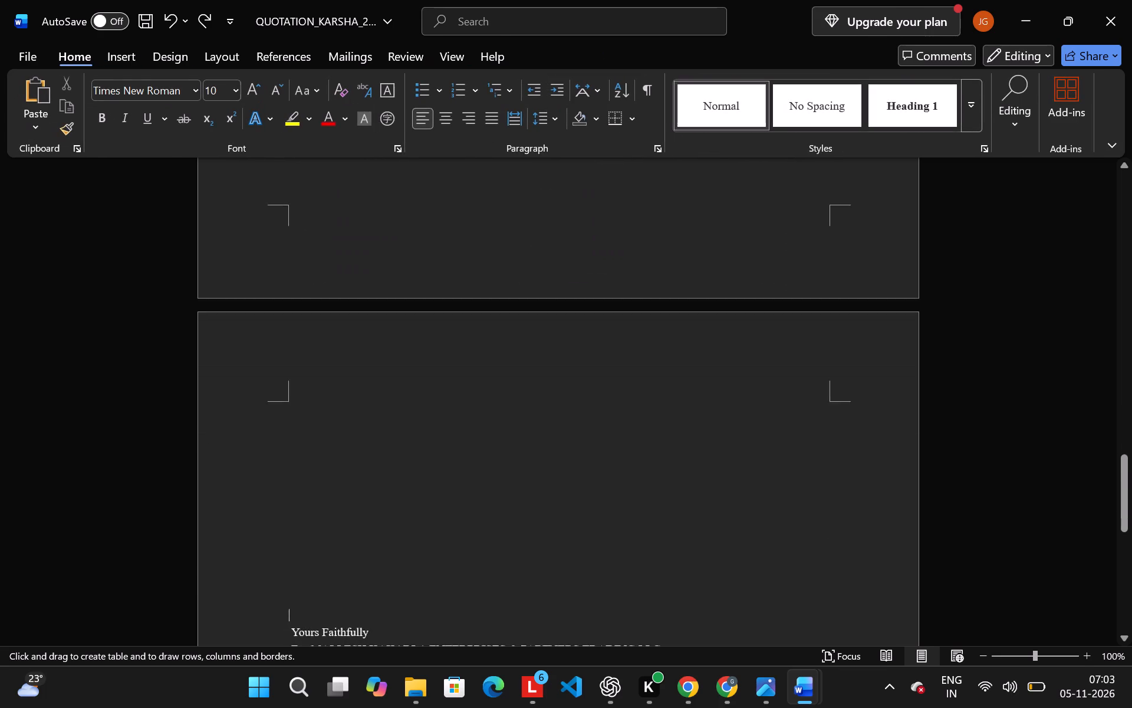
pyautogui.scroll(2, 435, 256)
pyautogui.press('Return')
# Restart Draw Table, draw the missing horizontal border between the Riggers and Workers rows, and leave drawing mode.
pyautogui.scroll(2, 636, 389)
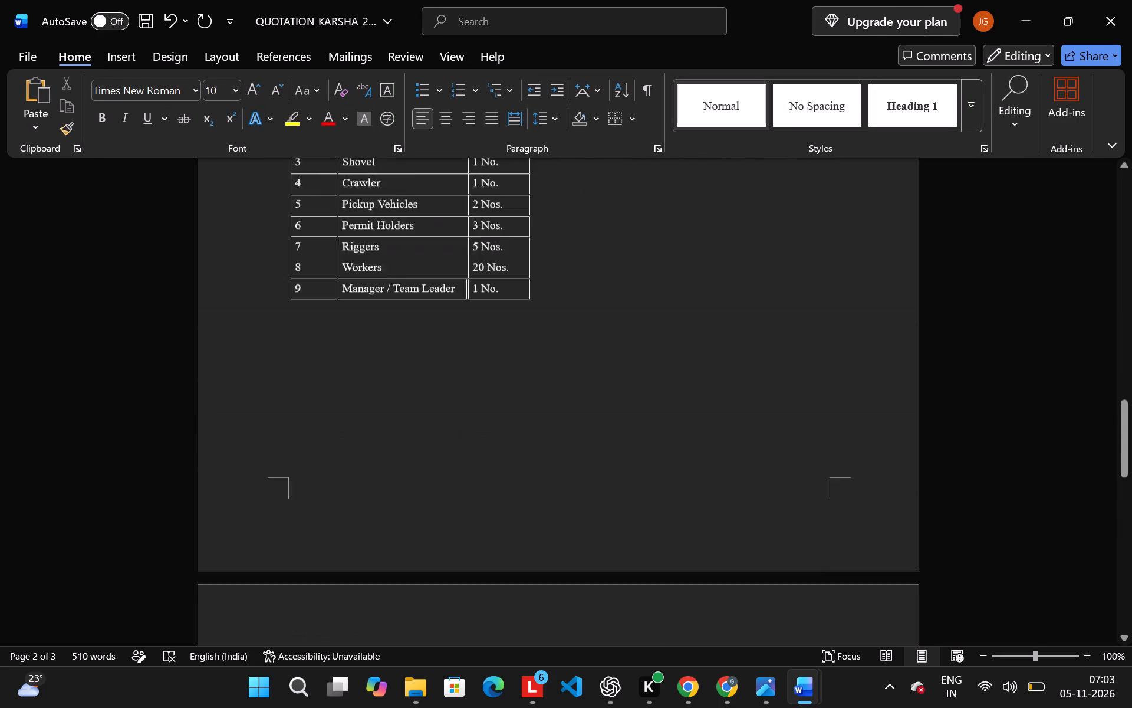
pyautogui.click(119, 46)
pyautogui.click(140, 128)
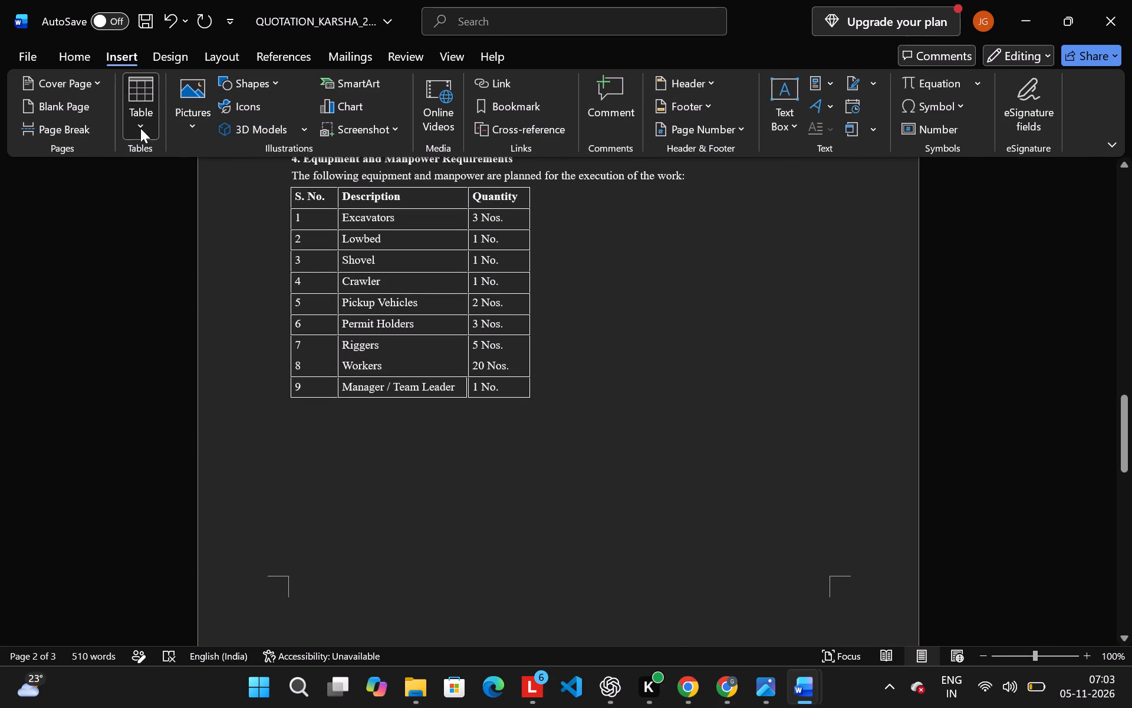
pyautogui.click(177, 365)
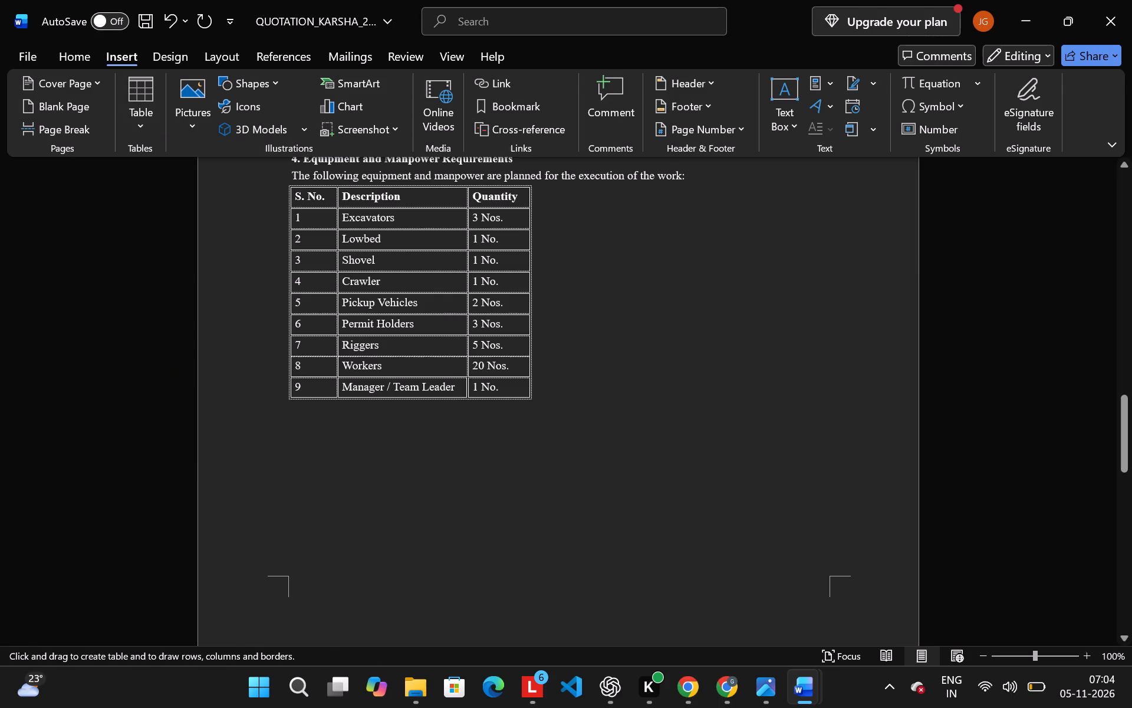
pyautogui.moveTo(290, 358); pyautogui.dragTo(436, 358)
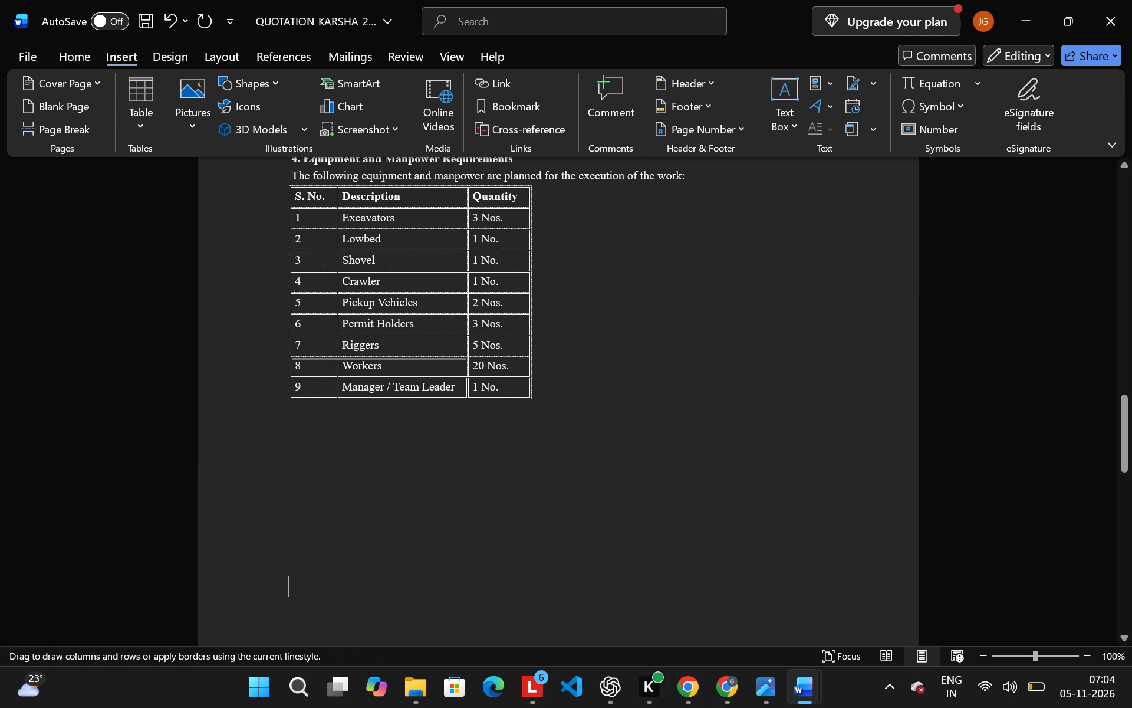
pyautogui.moveTo(436, 358); pyautogui.dragTo(529, 358)
pyautogui.click(529, 358)
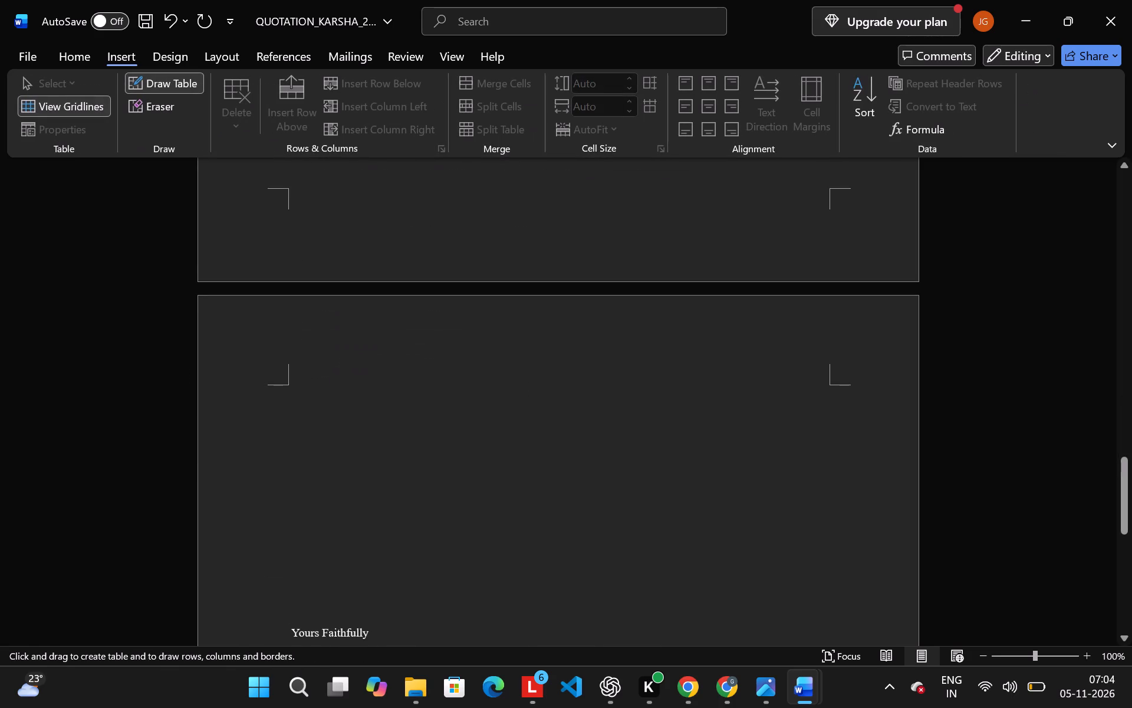
pyautogui.scroll(1, 422, 348)
pyautogui.press('Return')
# Remove "Nos." from the Excavators quantity in the equipment table so the cell reads 3.
pyautogui.scroll(1, 422, 348)
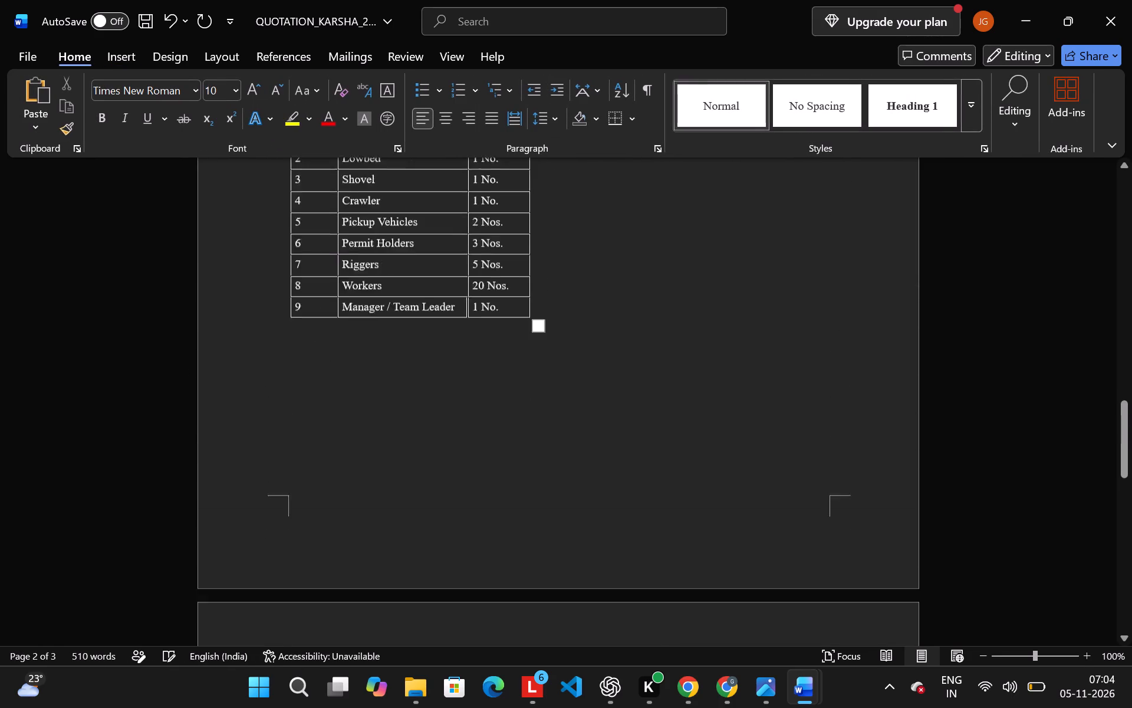
pyautogui.scroll(1, 422, 348)
pyautogui.click(515, 317)
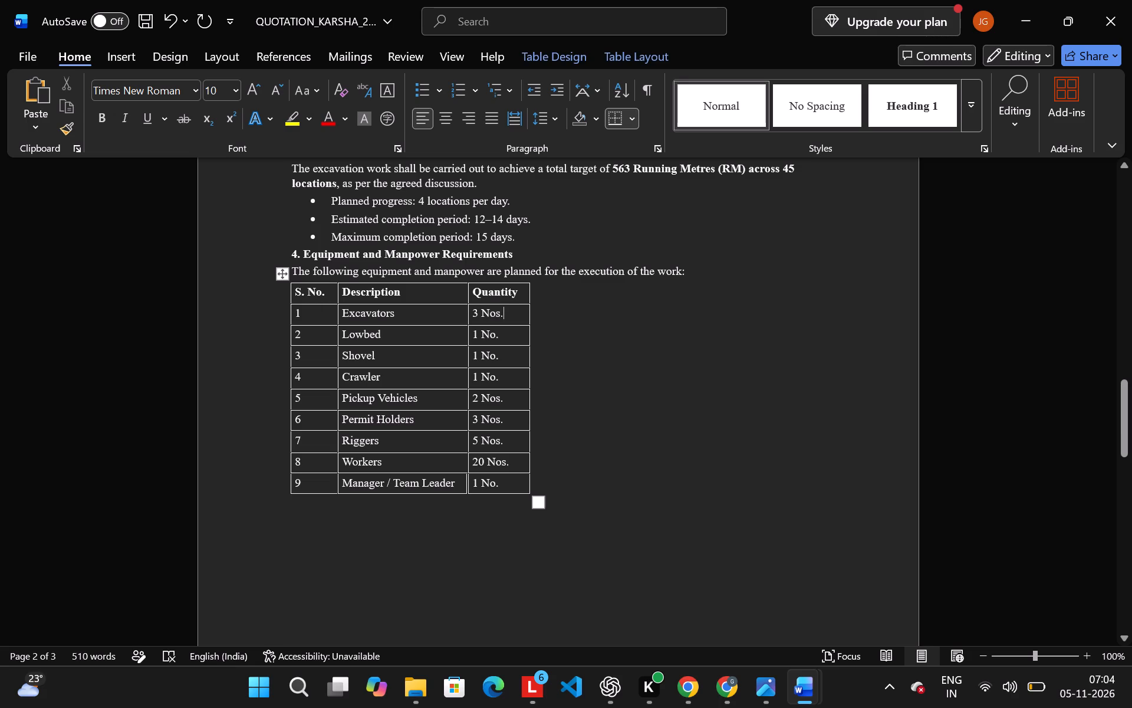
pyautogui.press('BackSpace')
pyautogui.press('BackSpace')
pyautogui.press('BackSpace')
pyautogui.press('BackSpace')
# Remove "No." from the Lowbed and Shovel quantities in the equipment table so each cell reads 1.
pyautogui.click(512, 335)
pyautogui.press('BackSpace')
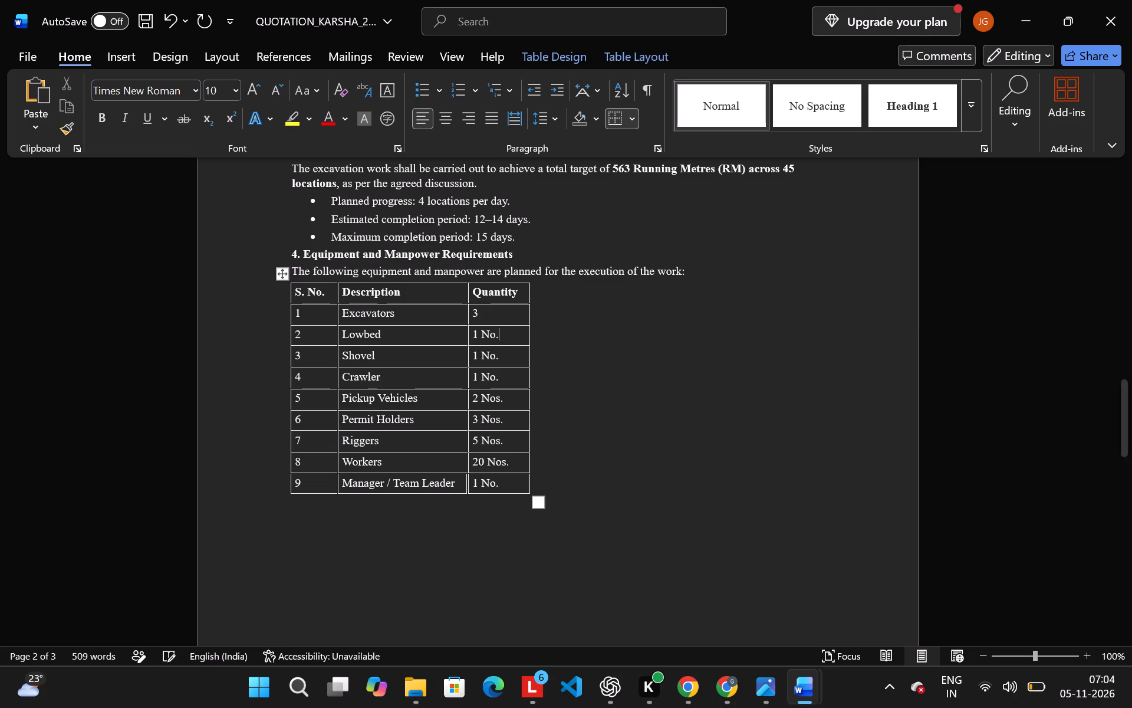
pyautogui.press('BackSpace')
pyautogui.press('BackSpace')
pyautogui.press('BackSpace')
pyautogui.click(510, 363)
pyautogui.press('BackSpace')
pyautogui.press('BackSpace')
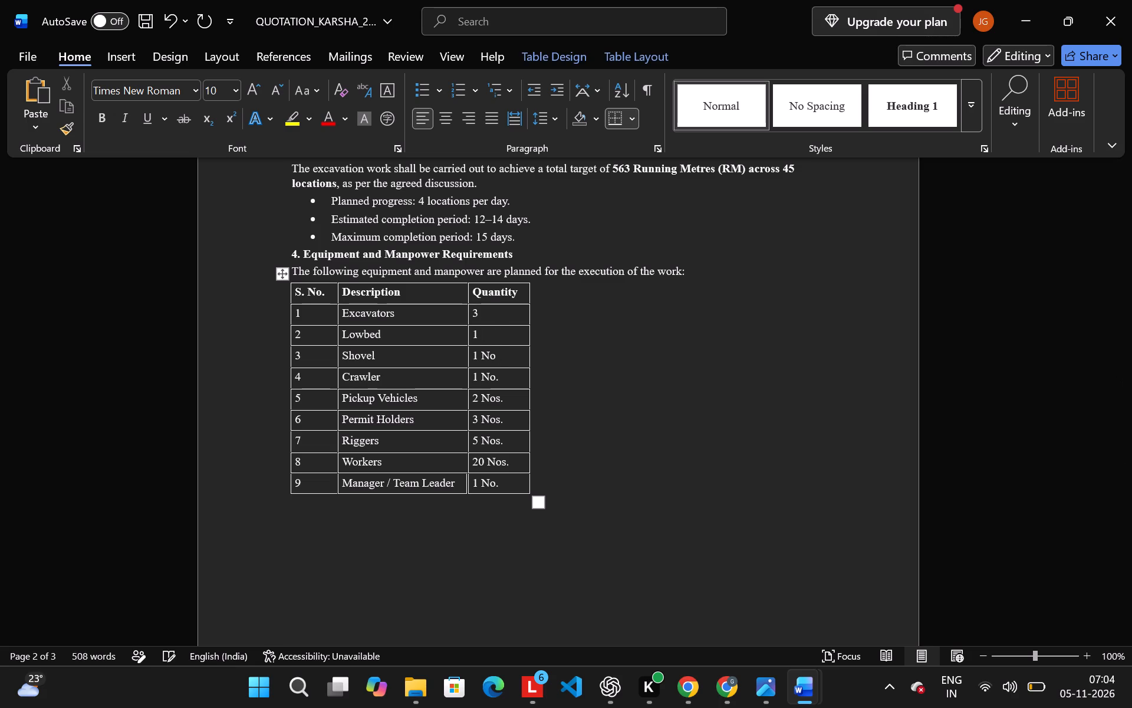
pyautogui.click(510, 363)
pyautogui.press('BackSpace')
pyautogui.press('BackSpace')
# Reduce the Crawler and Pickup Vehicles quantities to plain numbers, 1 and 2, removing "No." and "Nos.".
pyautogui.click(508, 382)
pyautogui.press('BackSpace')
pyautogui.press('BackSpace')
pyautogui.press('BackSpace')
pyautogui.press('BackSpace')
pyautogui.click(510, 399)
pyautogui.press('BackSpace')
pyautogui.press('BackSpace')
pyautogui.press('BackSpace')
pyautogui.press('BackSpace')
pyautogui.press('BackSpace')
# Remove "Nos." from the Permit Holders and Riggers quantities so the cells read 3 and 5.
pyautogui.click(511, 418)
pyautogui.press('BackSpace')
pyautogui.press('BackSpace')
pyautogui.press('BackSpace')
pyautogui.press('BackSpace')
pyautogui.press('BackSpace')
pyautogui.click(510, 440)
pyautogui.press('BackSpace')
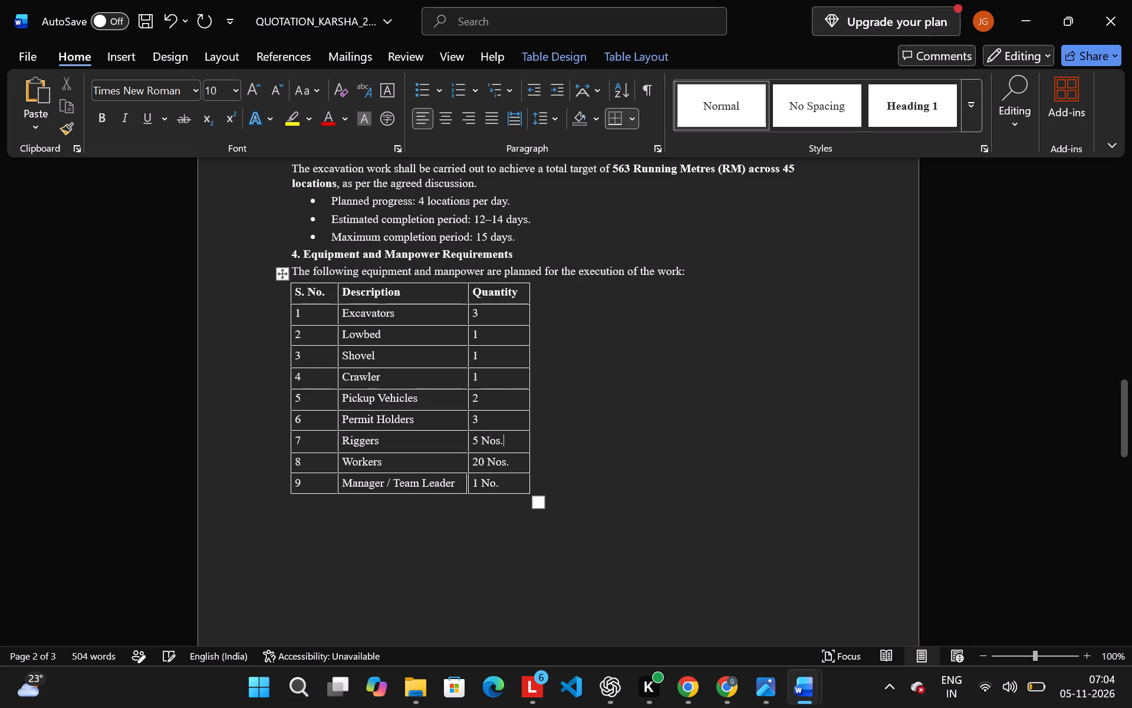
pyautogui.press('BackSpace')
pyautogui.press('BackSpace')
pyautogui.press('BackSpace')
pyautogui.press('BackSpace')
# Reduce the Workers and Manager / Team Leader quantities to plain numbers, 20 and 1.
pyautogui.click(515, 463)
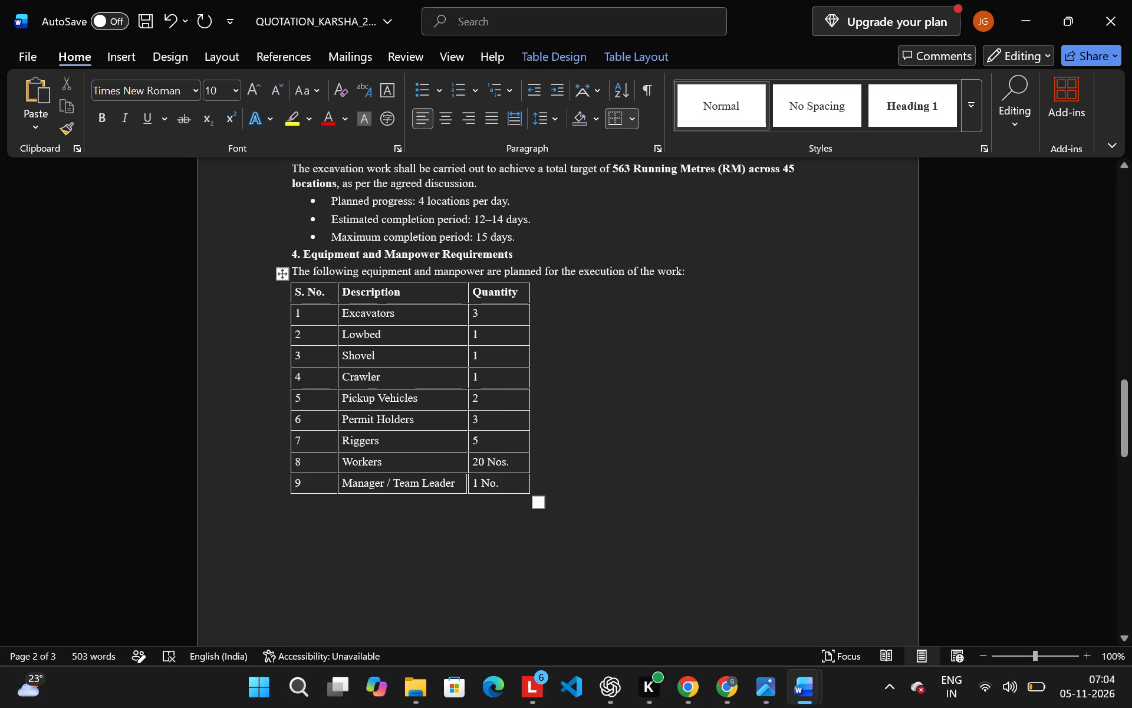
pyautogui.press('BackSpace')
pyautogui.press('BackSpace')
pyautogui.press('BackSpace')
pyautogui.press('BackSpace')
pyautogui.press('BackSpace')
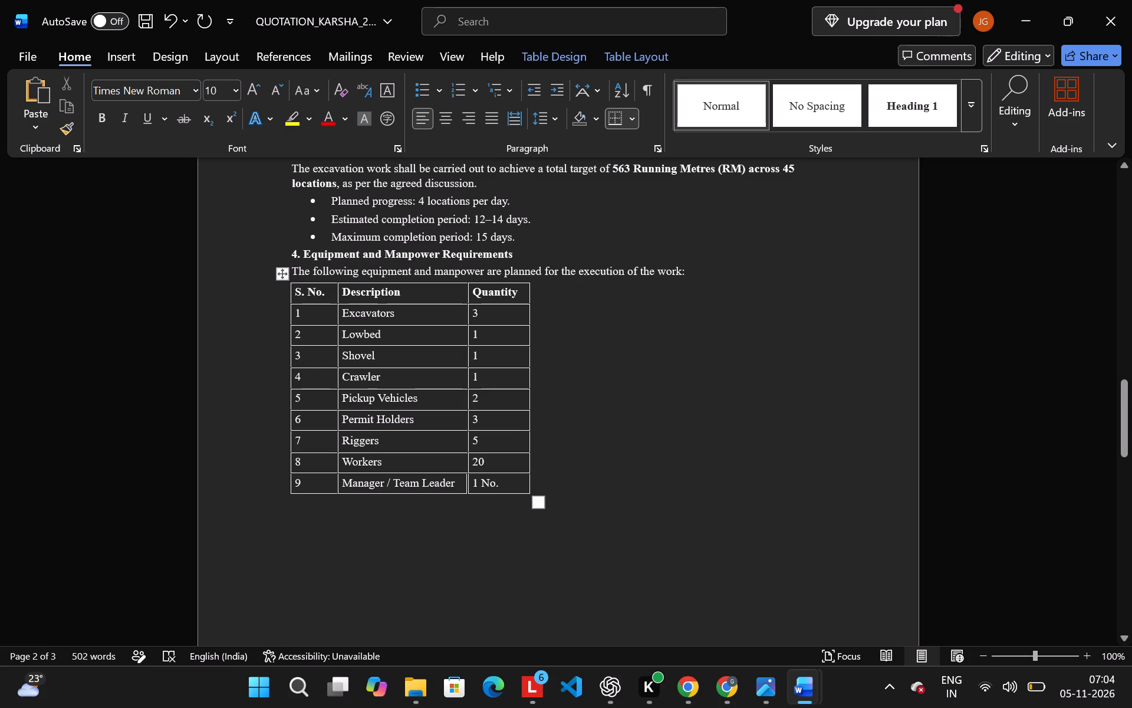
pyautogui.click(512, 483)
pyautogui.press('BackSpace')
pyautogui.press('BackSpace')
pyautogui.press('BackSpace')
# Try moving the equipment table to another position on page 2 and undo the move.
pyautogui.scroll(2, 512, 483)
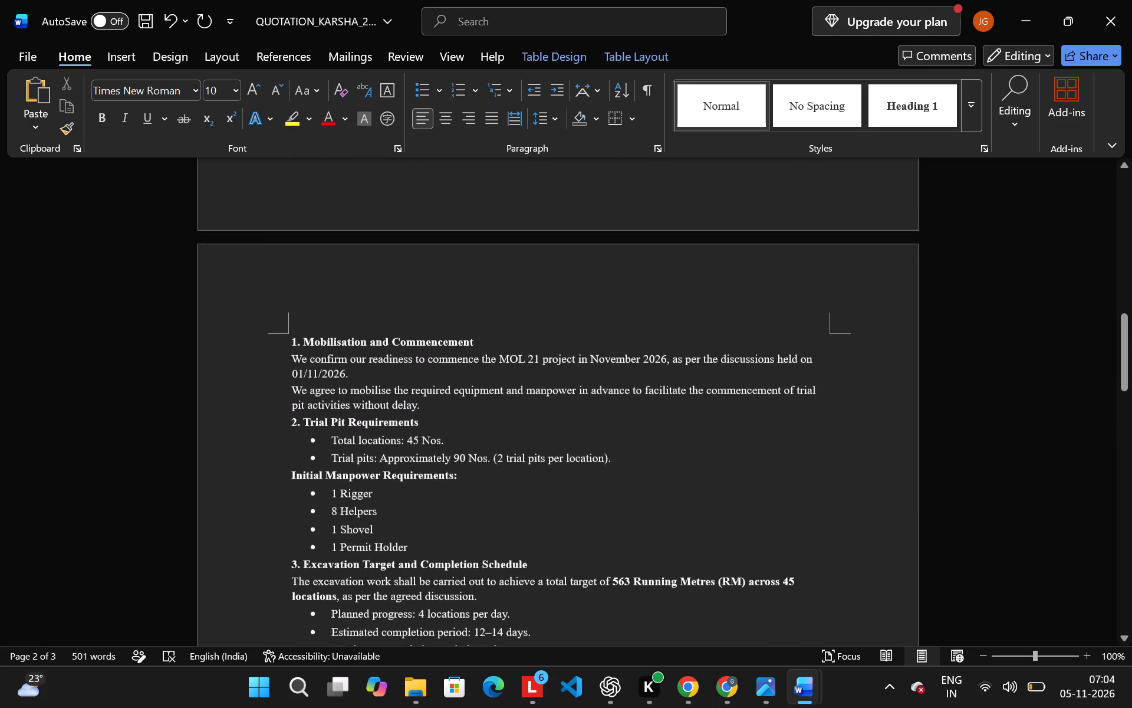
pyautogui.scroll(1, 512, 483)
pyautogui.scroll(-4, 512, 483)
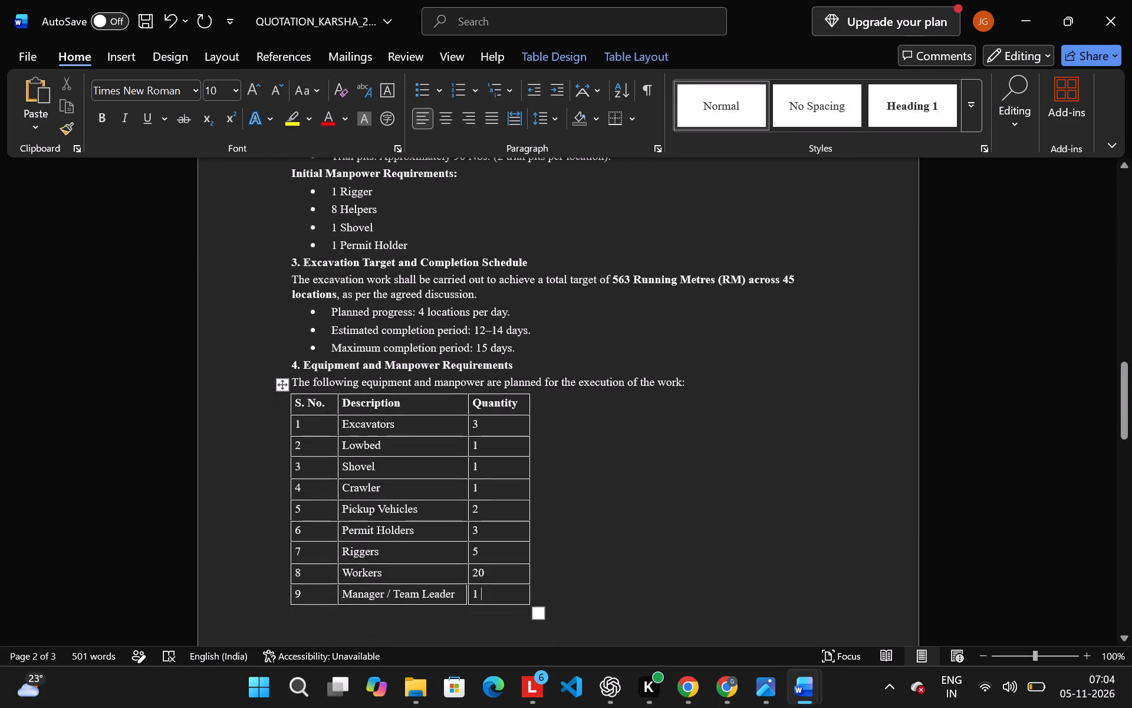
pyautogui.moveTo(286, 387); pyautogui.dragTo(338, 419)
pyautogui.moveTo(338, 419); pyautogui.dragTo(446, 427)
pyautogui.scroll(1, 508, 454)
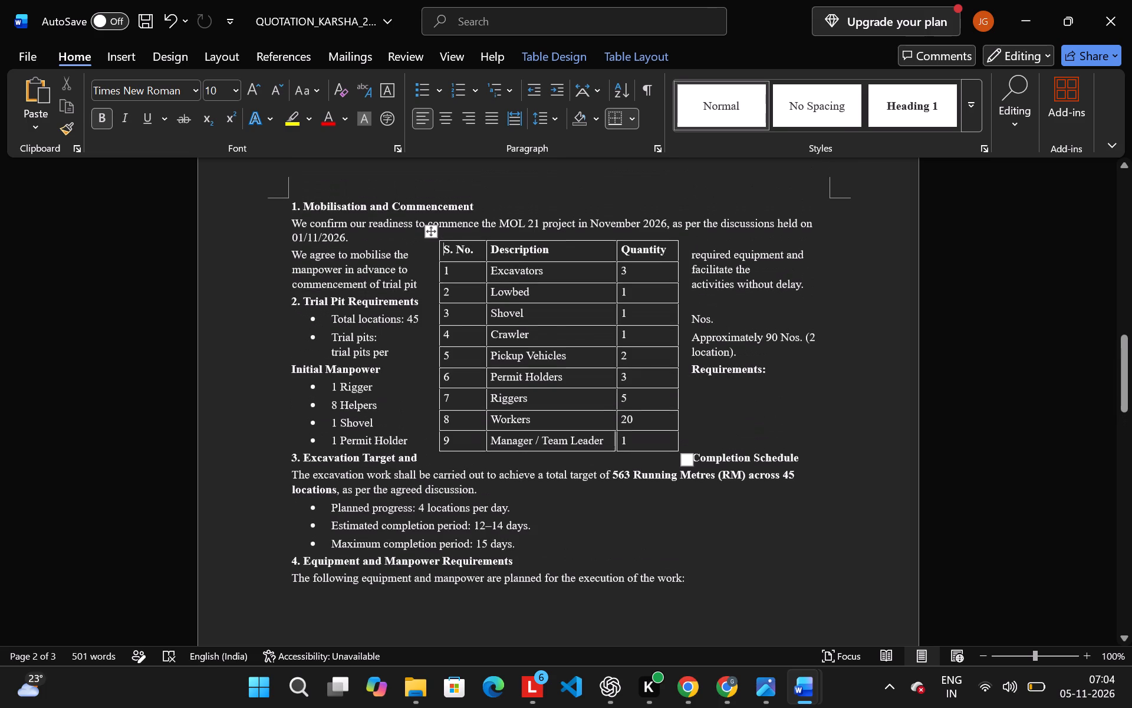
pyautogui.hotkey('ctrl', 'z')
# Enlarge the equipment table so that it spans nearly the full text width of the page.
pyautogui.scroll(-2, 508, 454)
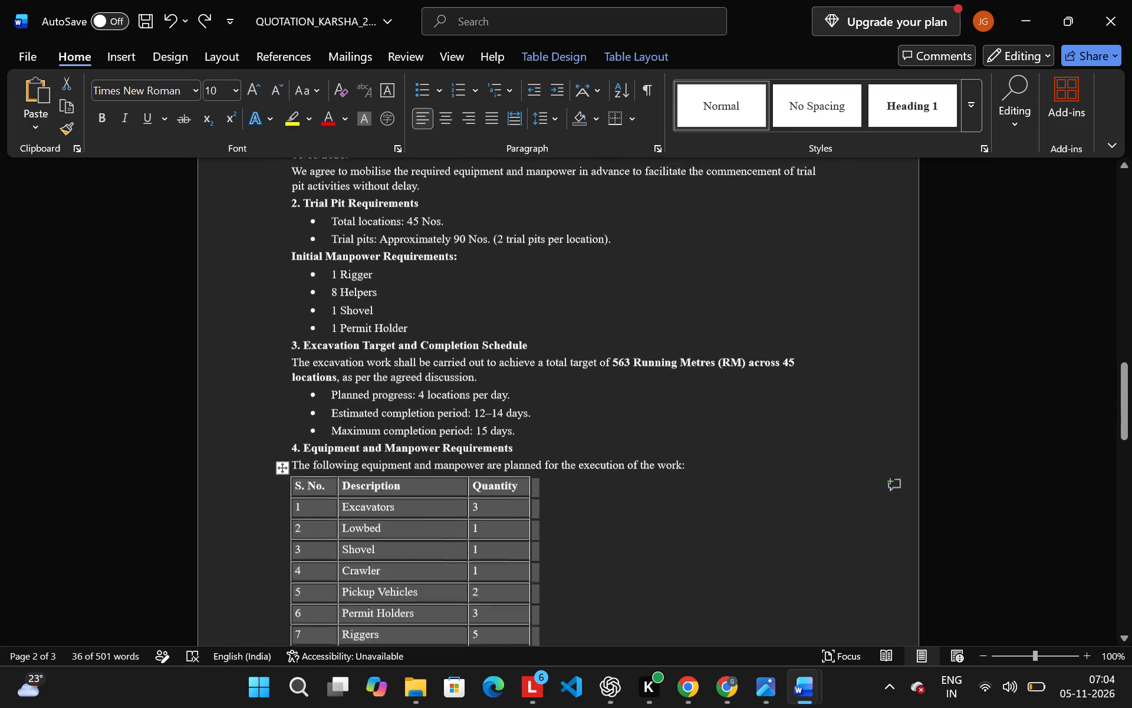
pyautogui.scroll(-2, 508, 454)
pyautogui.scroll(1, 508, 454)
pyautogui.click(656, 370)
pyautogui.scroll(1, 656, 370)
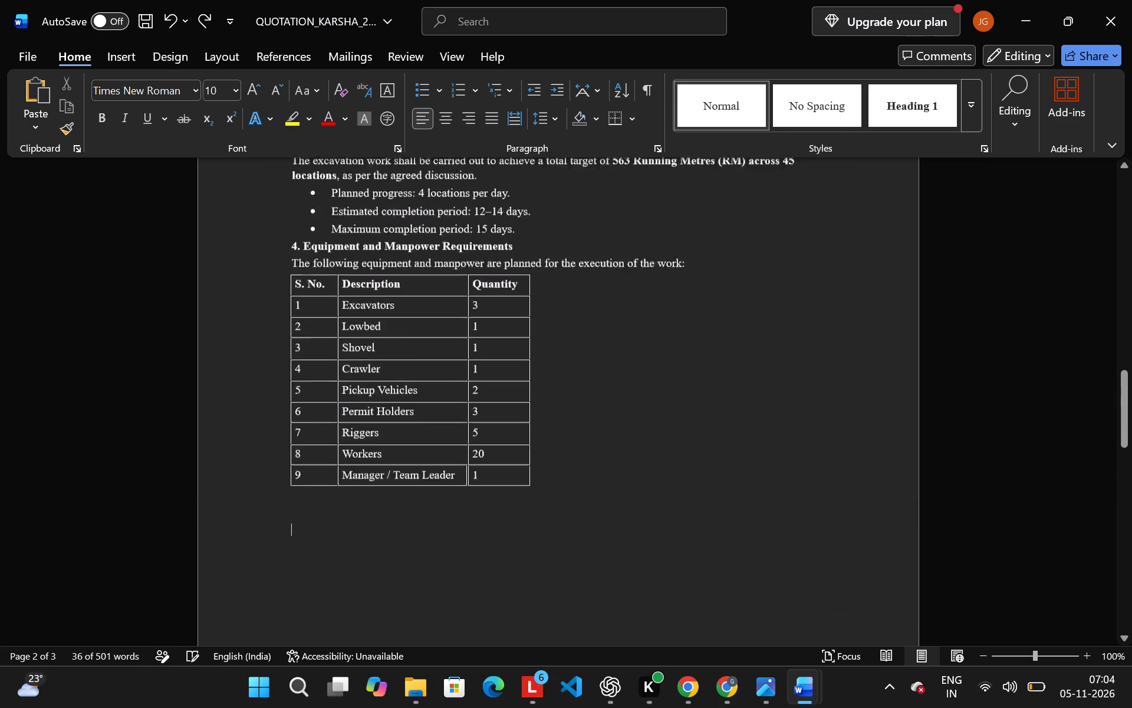
pyautogui.scroll(1, 656, 370)
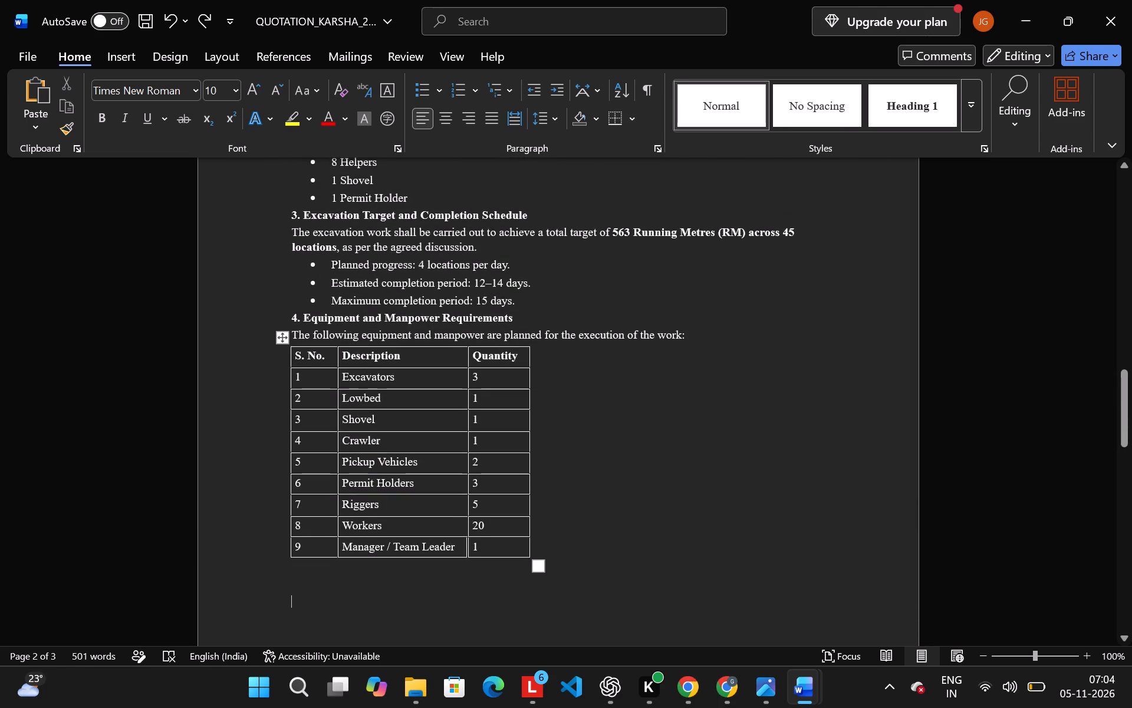
pyautogui.moveTo(544, 567); pyautogui.dragTo(798, 592)
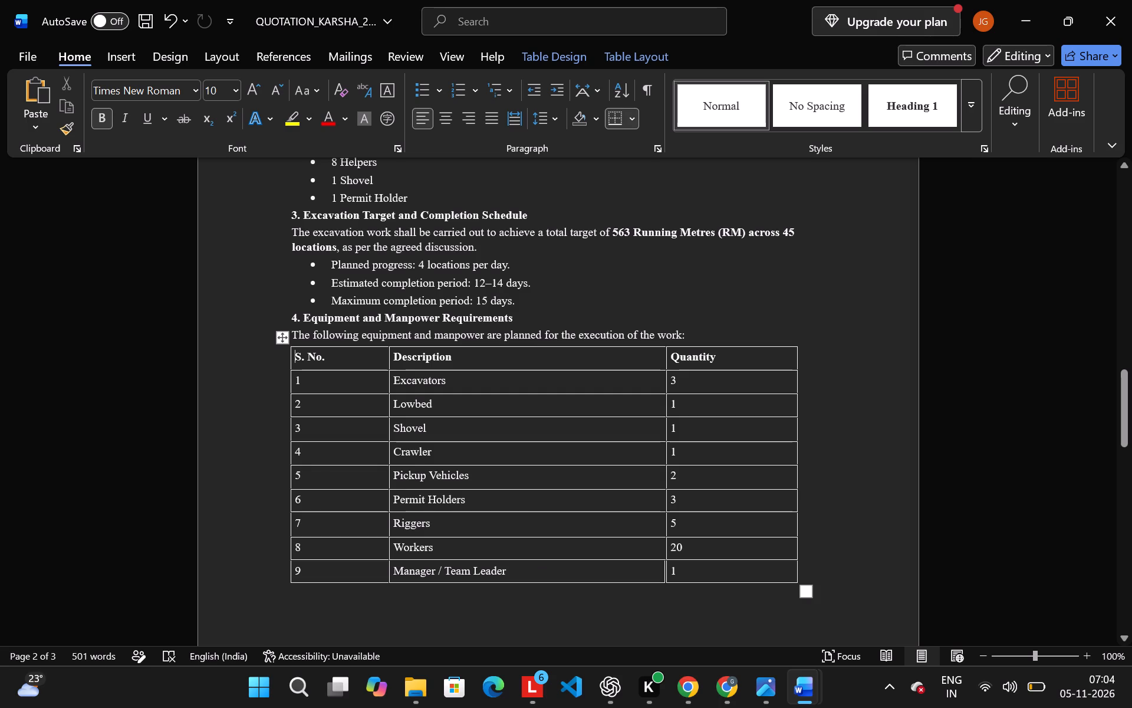
# Insert a blank line between the sentence introducing the equipment and manpower and the table.
pyautogui.click(708, 334)
pyautogui.press('Return')
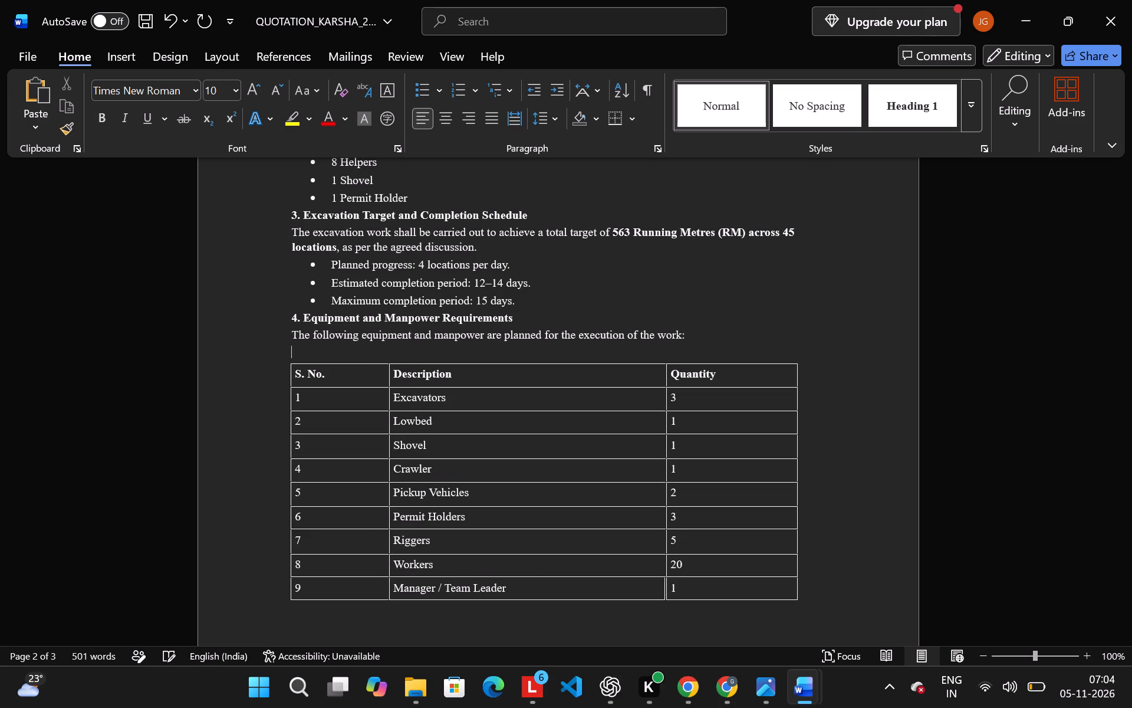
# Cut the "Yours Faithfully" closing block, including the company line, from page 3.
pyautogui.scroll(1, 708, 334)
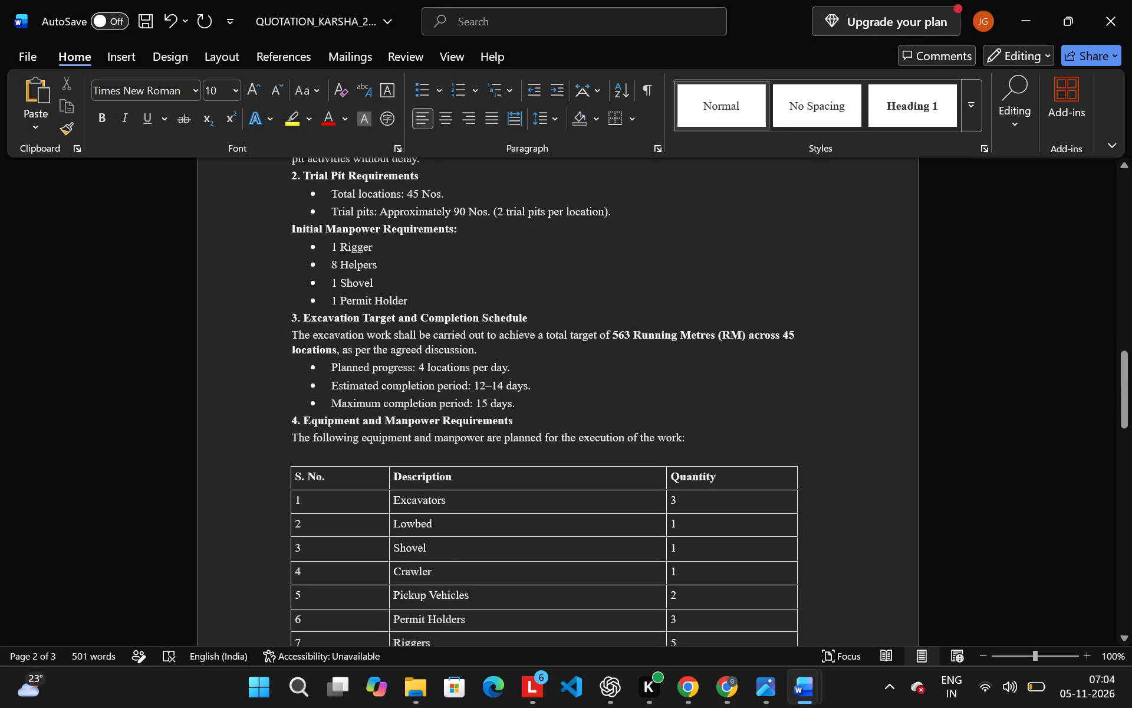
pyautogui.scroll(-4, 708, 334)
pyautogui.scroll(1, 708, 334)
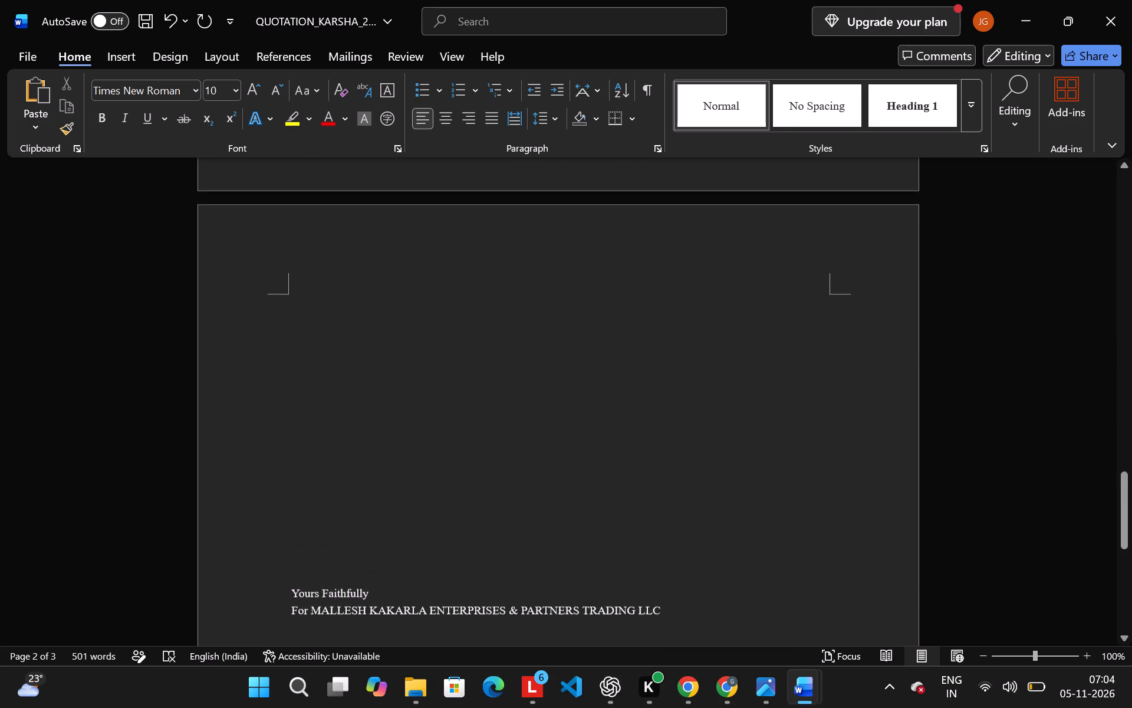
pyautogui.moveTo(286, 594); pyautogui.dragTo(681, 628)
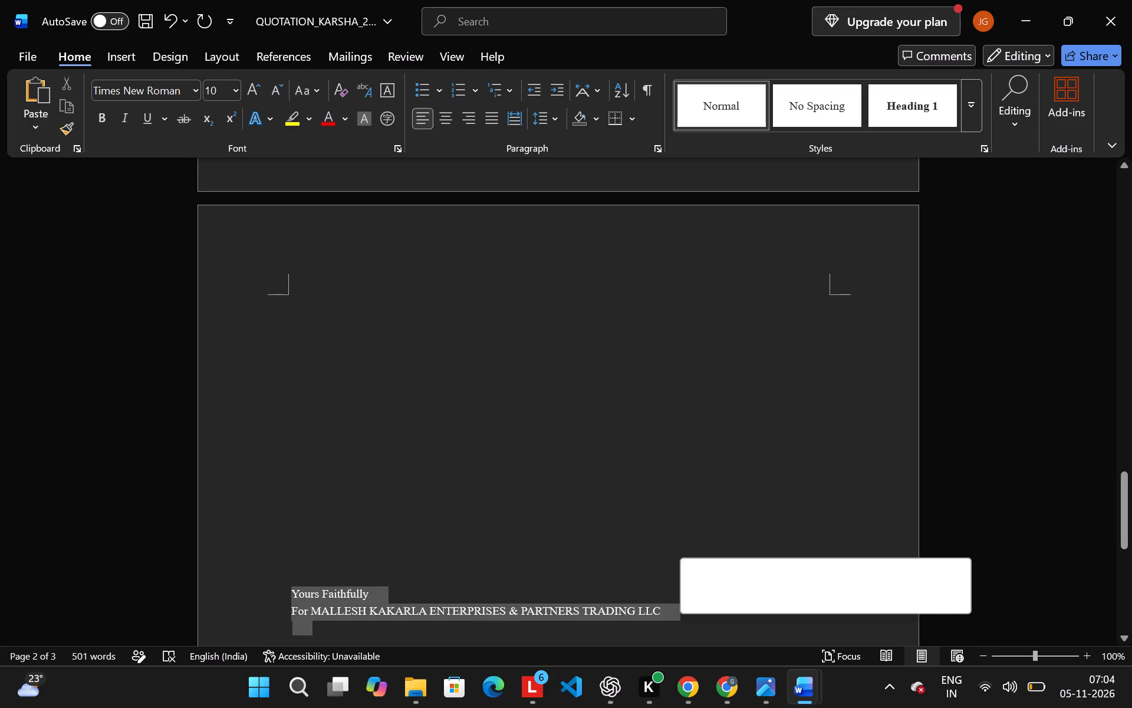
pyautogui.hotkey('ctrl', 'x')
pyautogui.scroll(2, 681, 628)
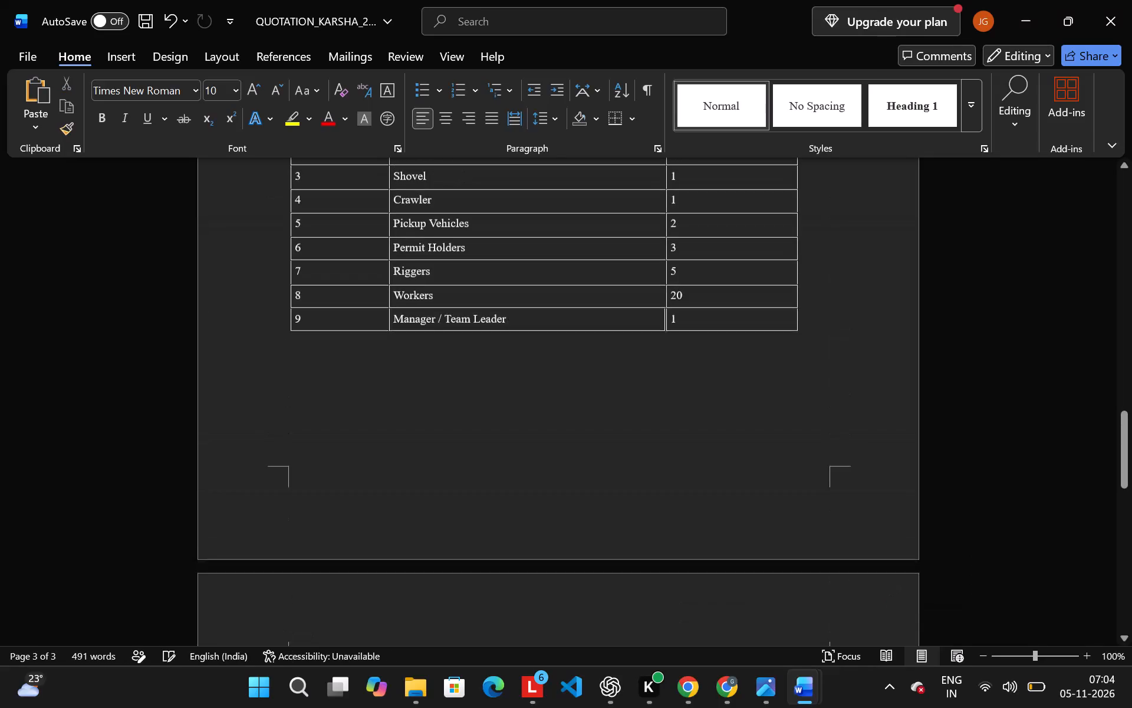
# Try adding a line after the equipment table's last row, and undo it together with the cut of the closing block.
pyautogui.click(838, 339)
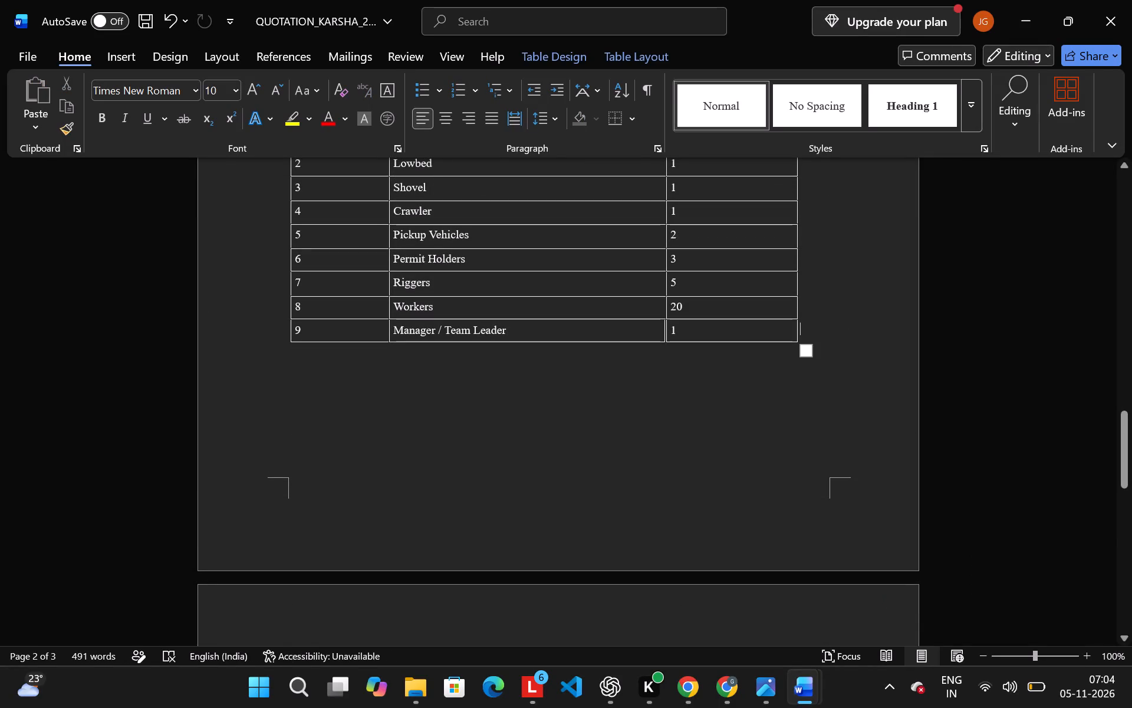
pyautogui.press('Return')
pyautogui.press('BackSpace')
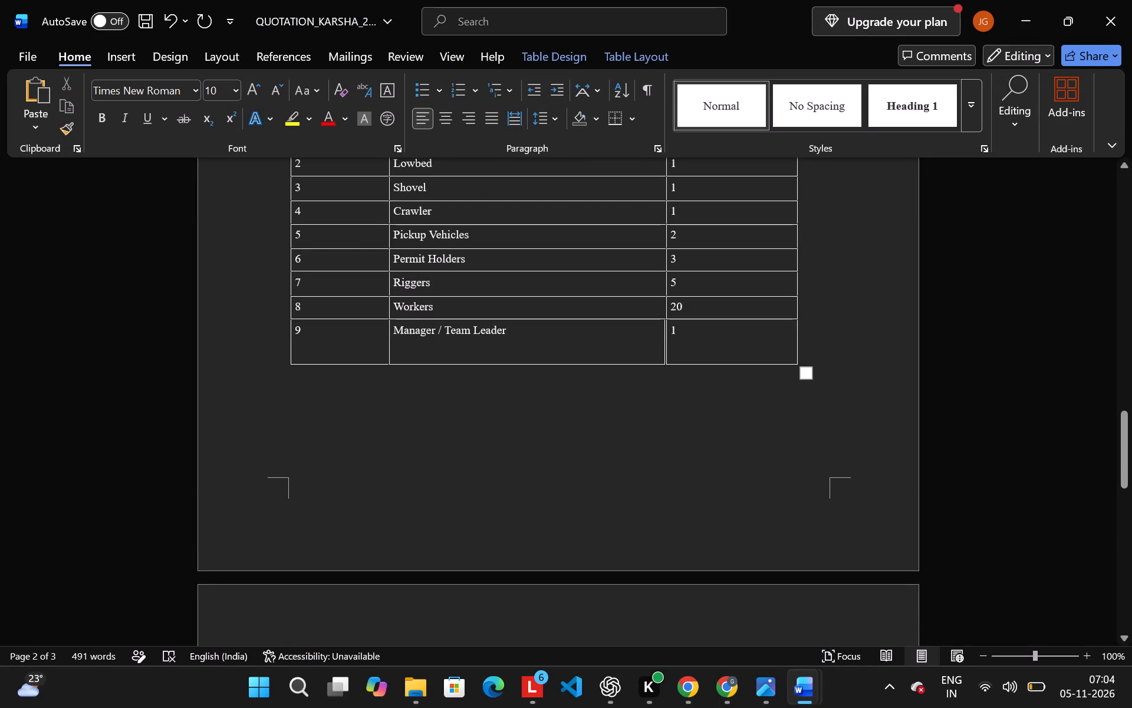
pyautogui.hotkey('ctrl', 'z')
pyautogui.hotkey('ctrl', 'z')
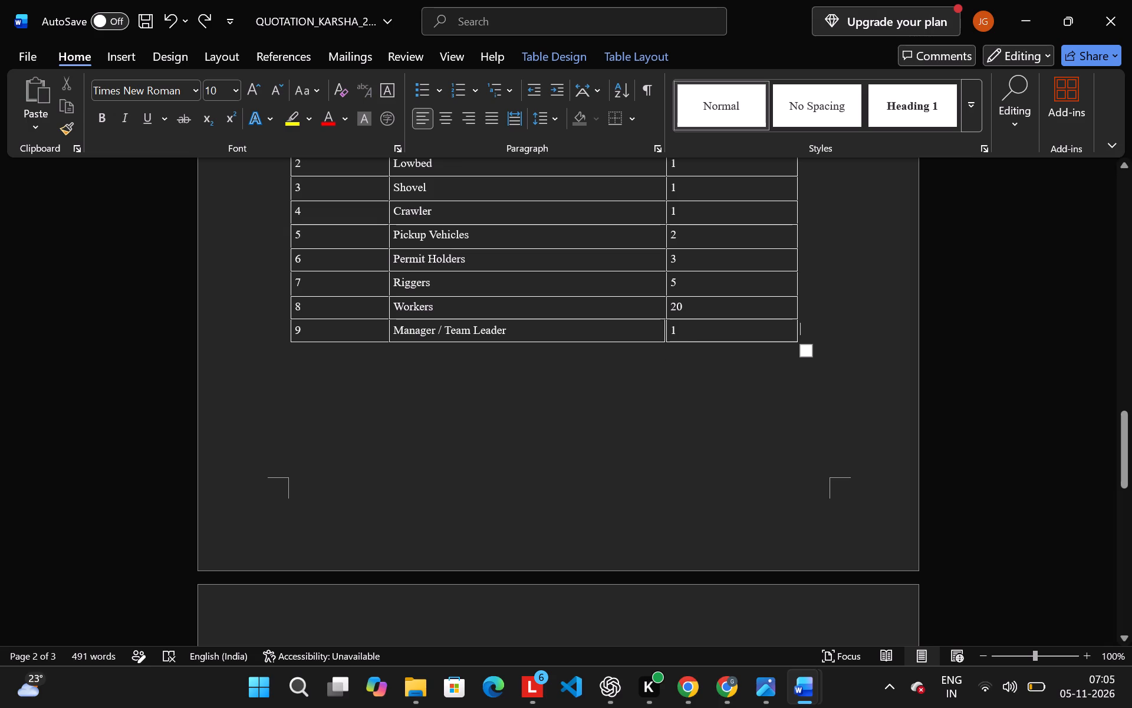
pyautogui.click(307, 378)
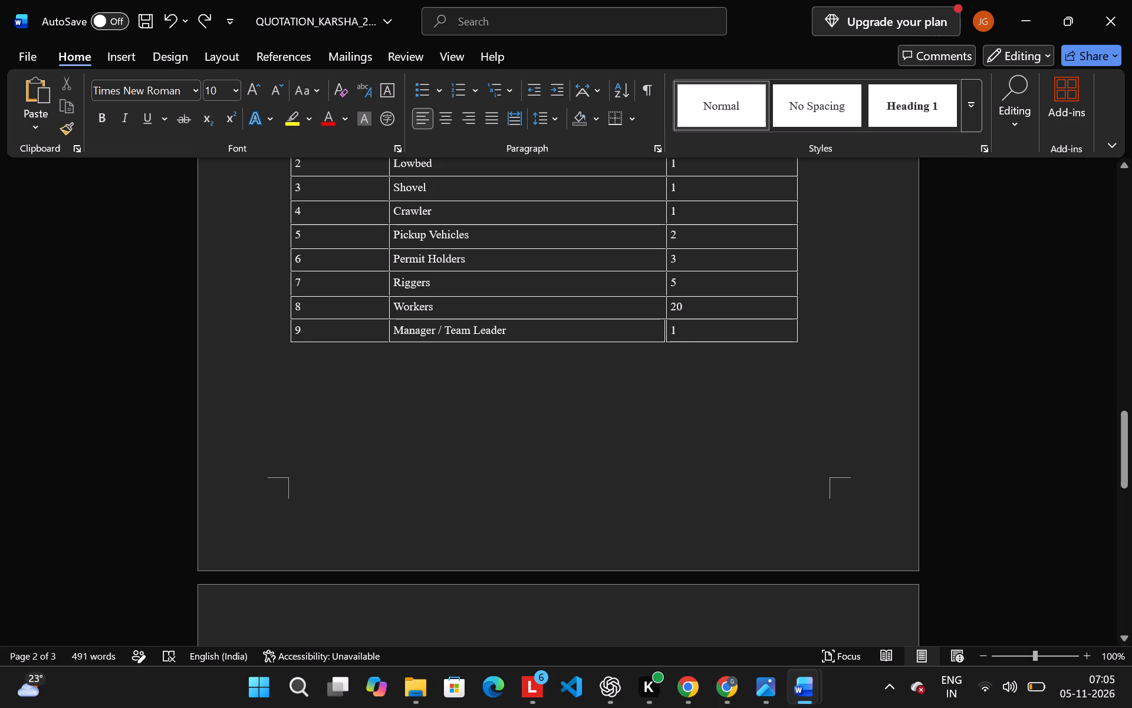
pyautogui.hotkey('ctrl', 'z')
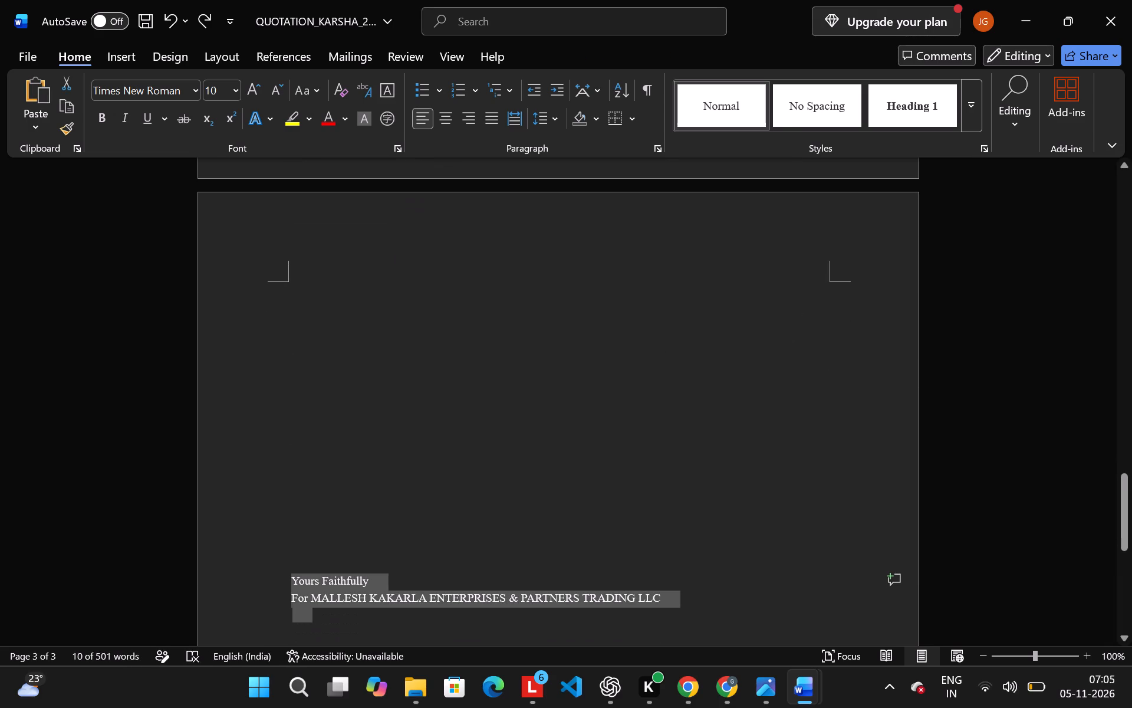
# Move the "Yours Faithfully" closing block from page 3 to the space below the equipment table on page 2.
pyautogui.hotkey('ctrl', 'x')
pyautogui.scroll(2, 307, 378)
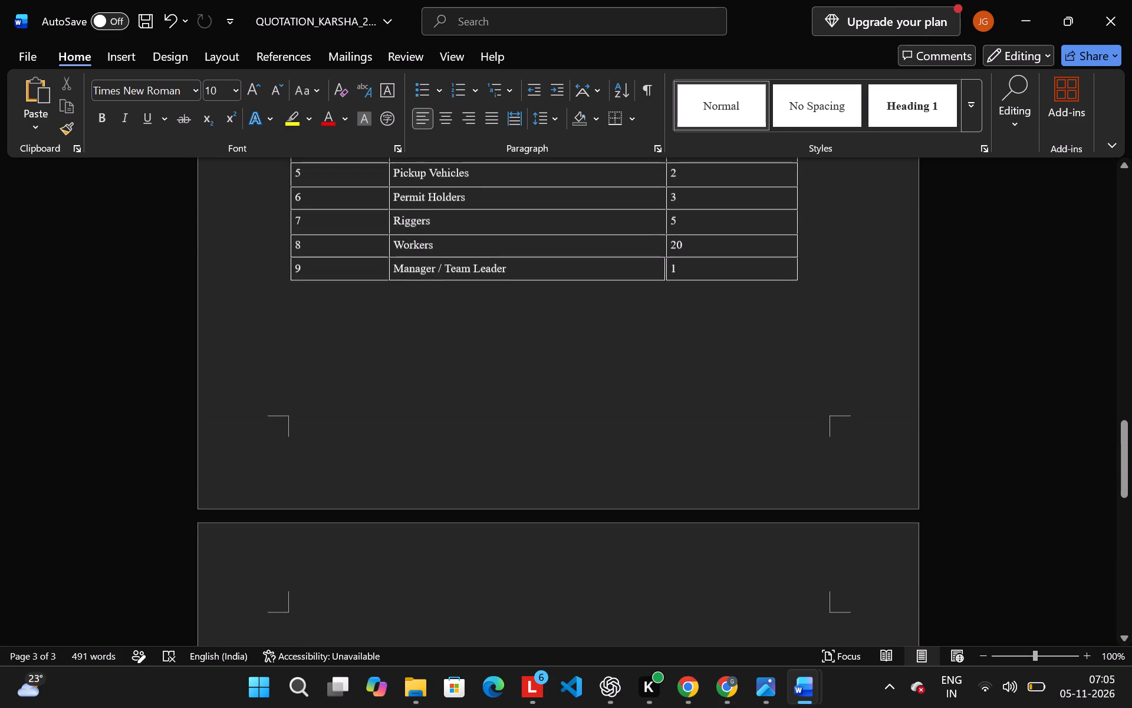
pyautogui.click(299, 326)
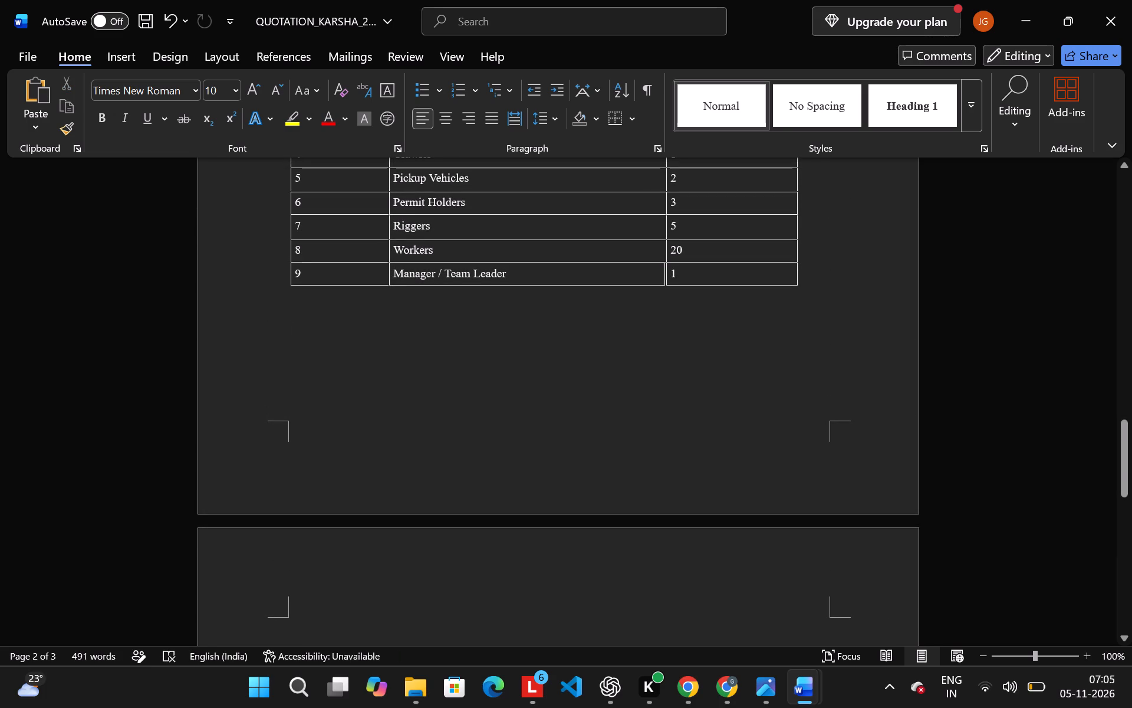
pyautogui.hotkey('ctrl', 'v')
pyautogui.scroll(4, 299, 326)
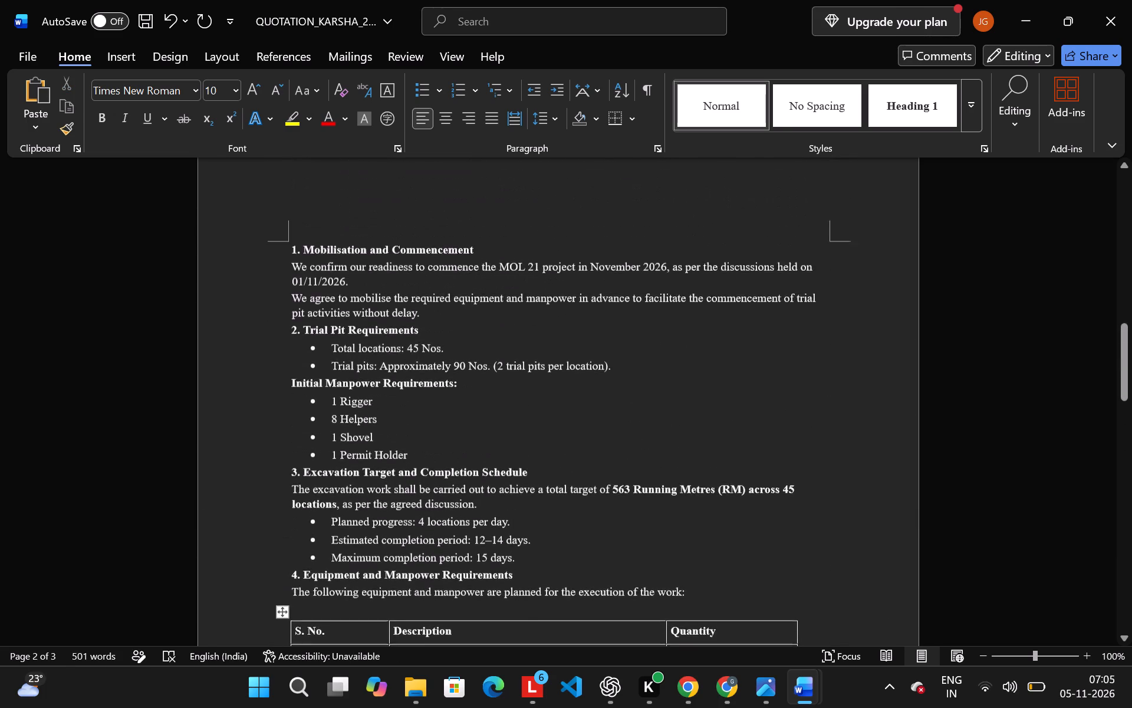
pyautogui.scroll(1, 299, 326)
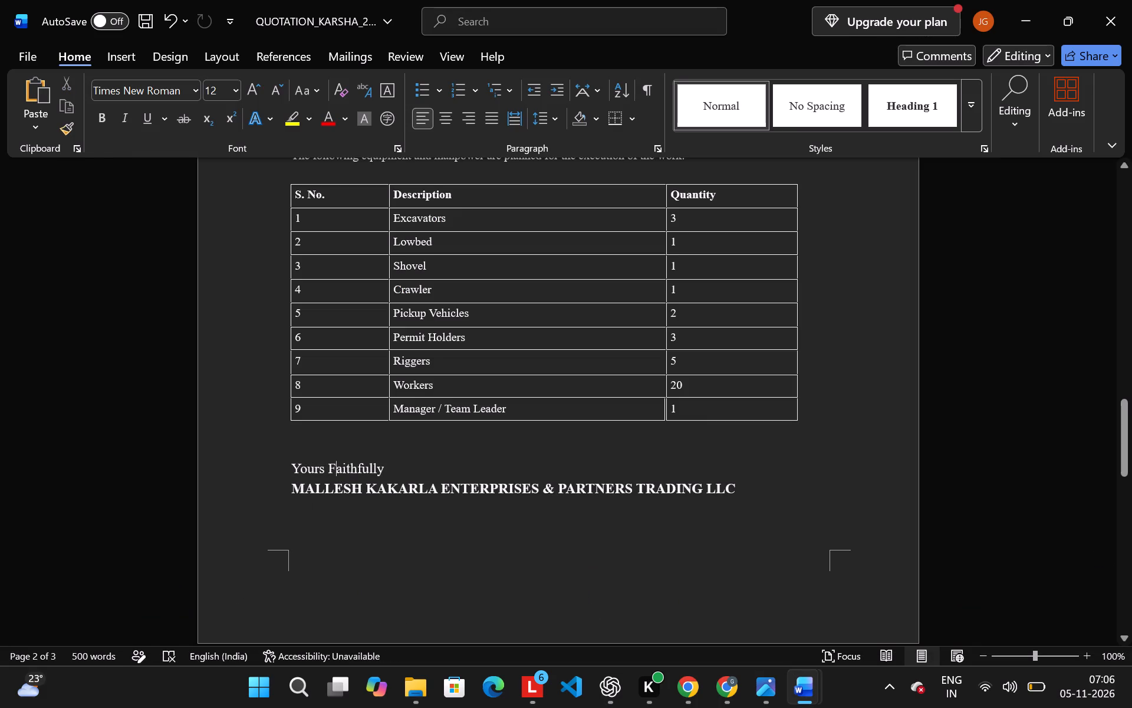
pyautogui.click(330, 468)
pyautogui.click(336, 468)
pyautogui.press('BackSpace')
pyautogui.press('f')
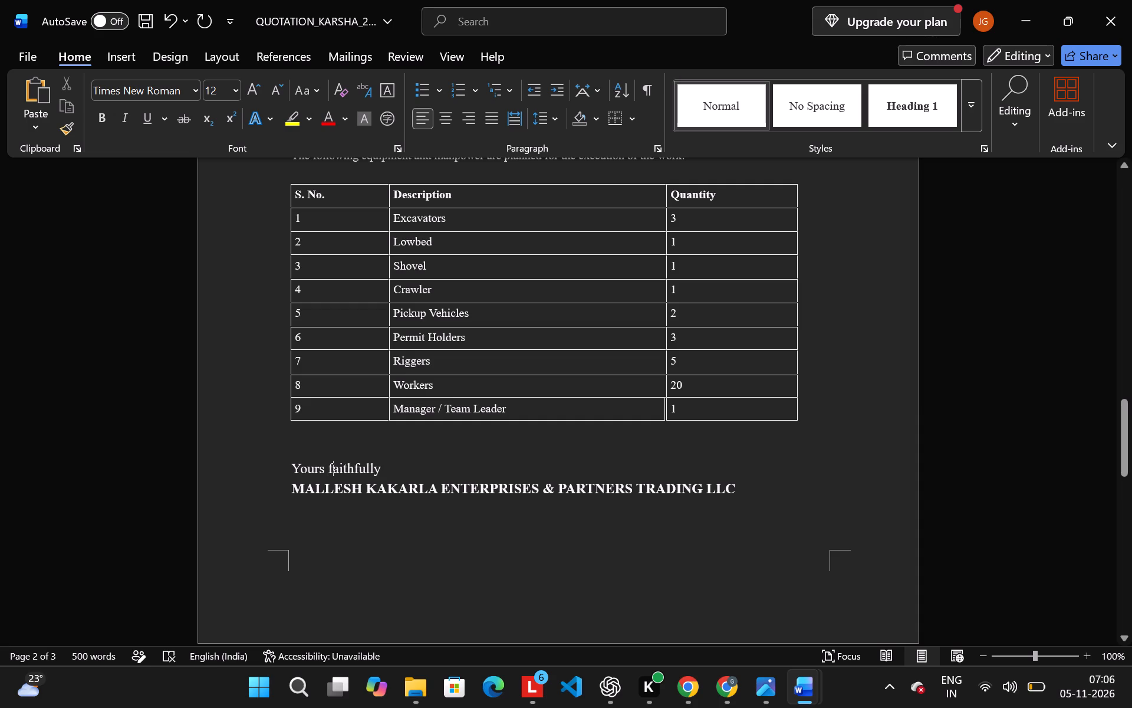
pyautogui.click(396, 469)
pyautogui.press('BackSpace')
pyautogui.press('BackSpace')
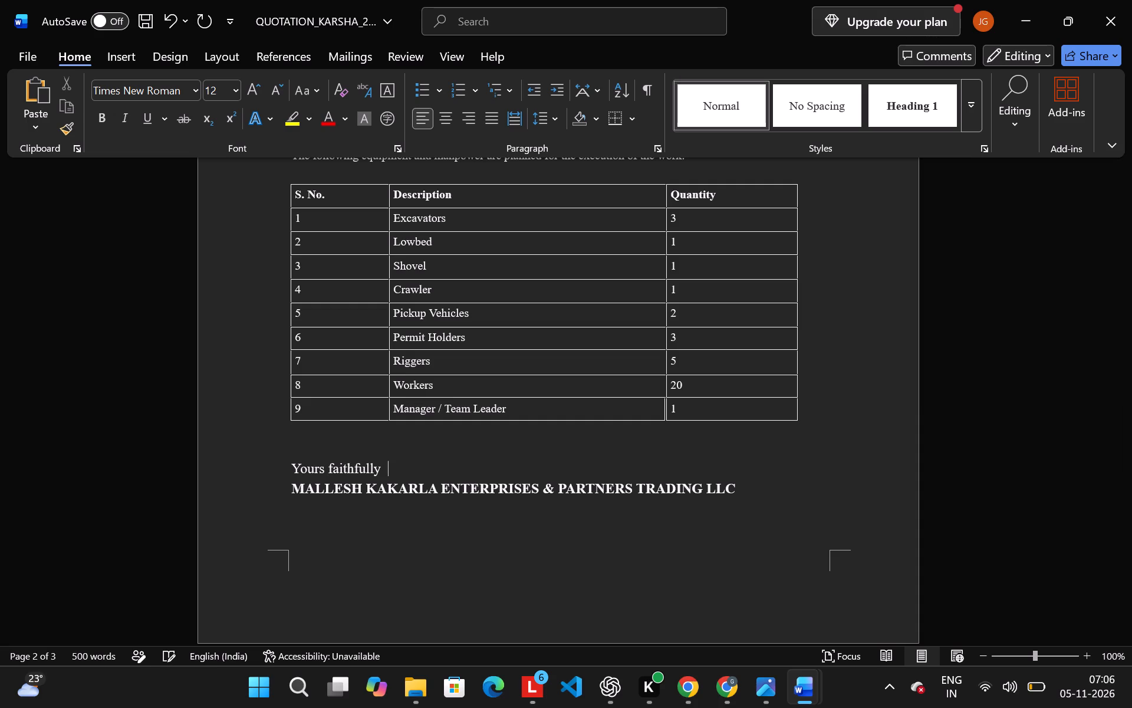
pyautogui.press('BackSpace')
pyautogui.press('BackSpace')
pyautogui.press(',')
# Start saving a copy of the quotation in the daddy folder on drive D.
pyautogui.scroll(3, 462, 392)
pyautogui.click(24, 54)
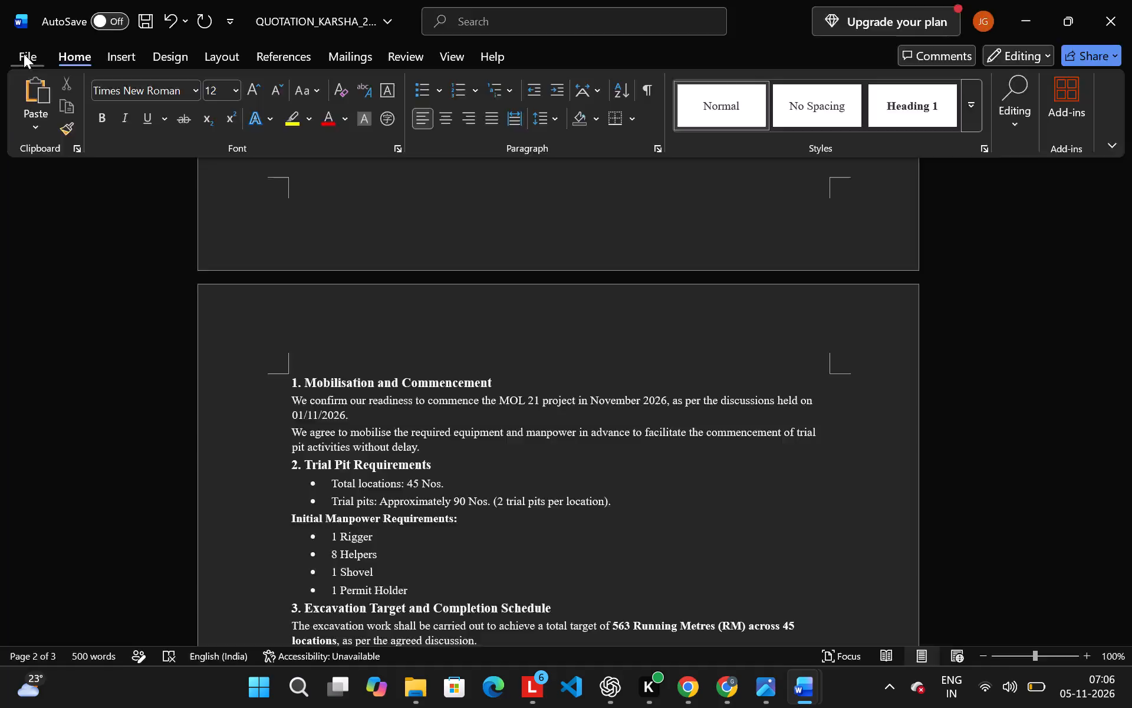
pyautogui.click(54, 326)
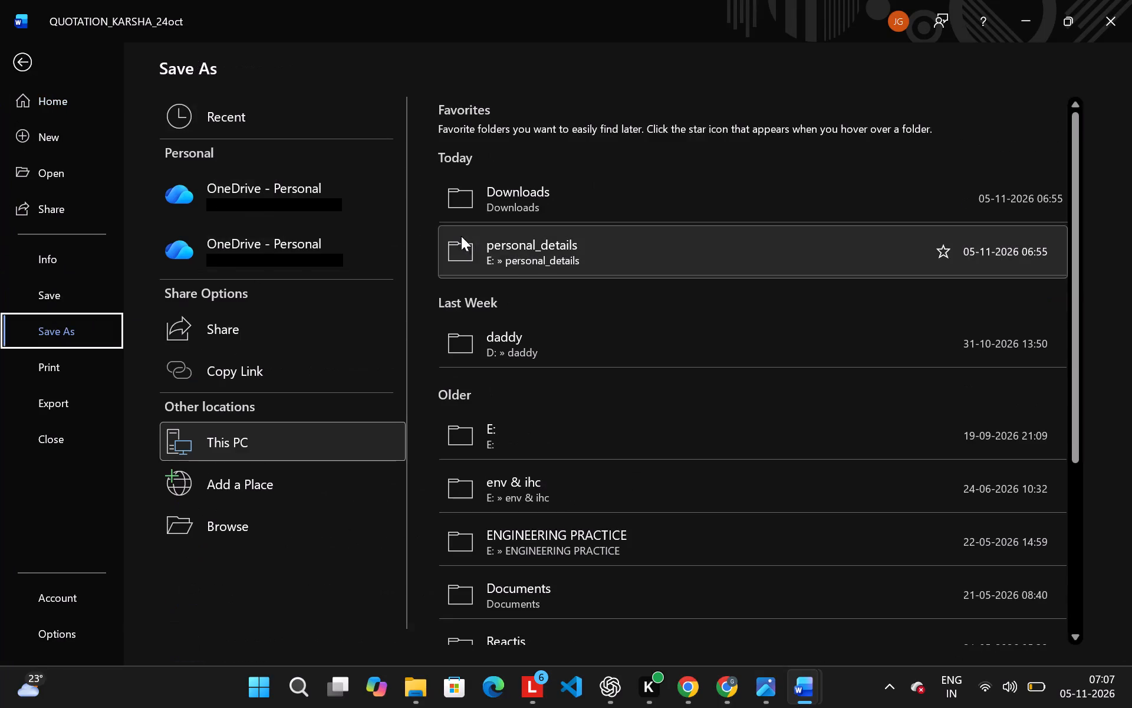
pyautogui.click(518, 338)
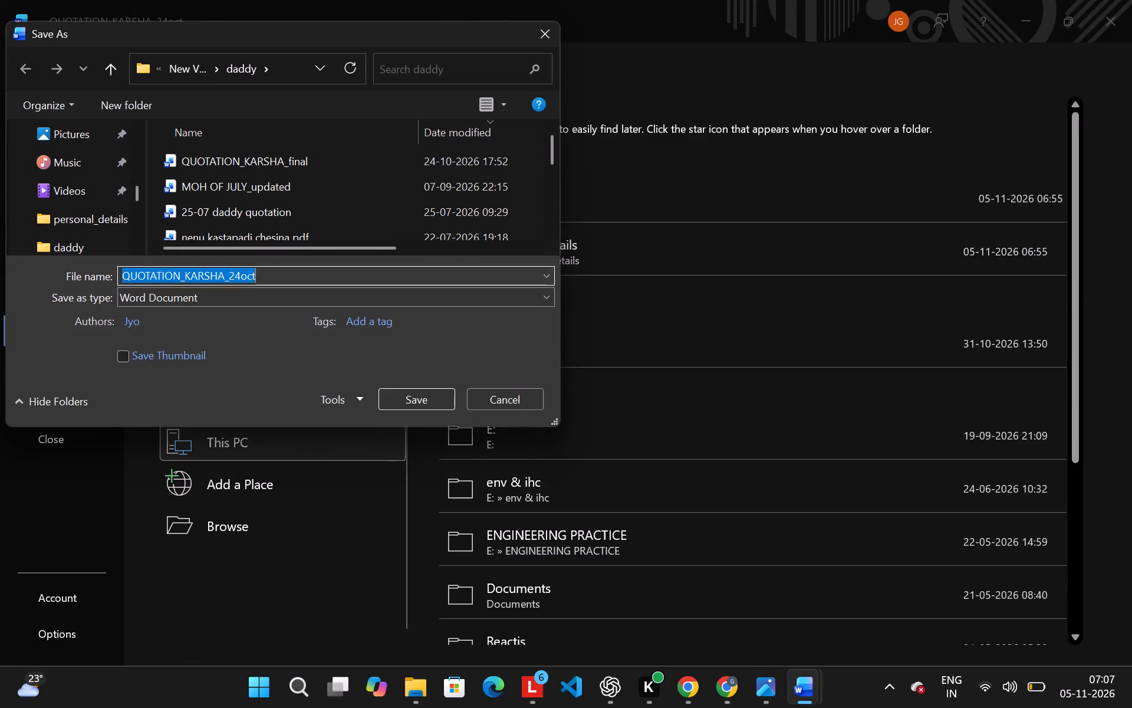
# Name the copy QUOTATION_SAMAIL_05-11, replacing the client name and the date in the existing file name.
pyautogui.click(231, 278)
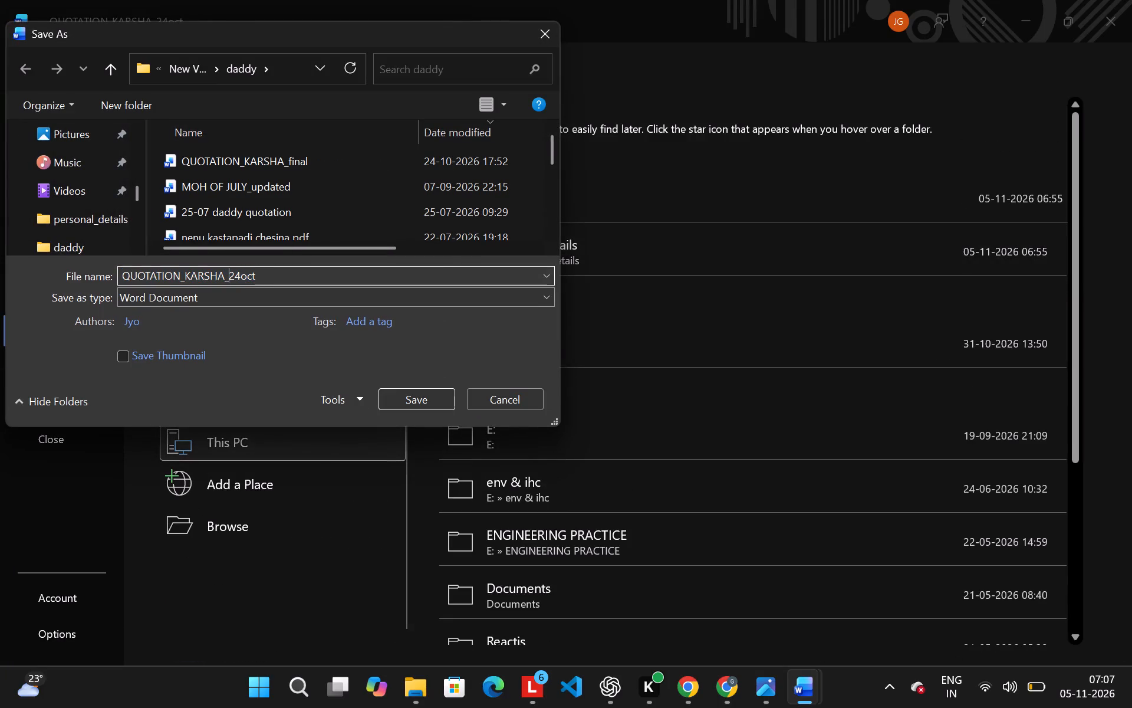
pyautogui.click(224, 279)
pyautogui.press('BackSpace')
pyautogui.press('BackSpace')
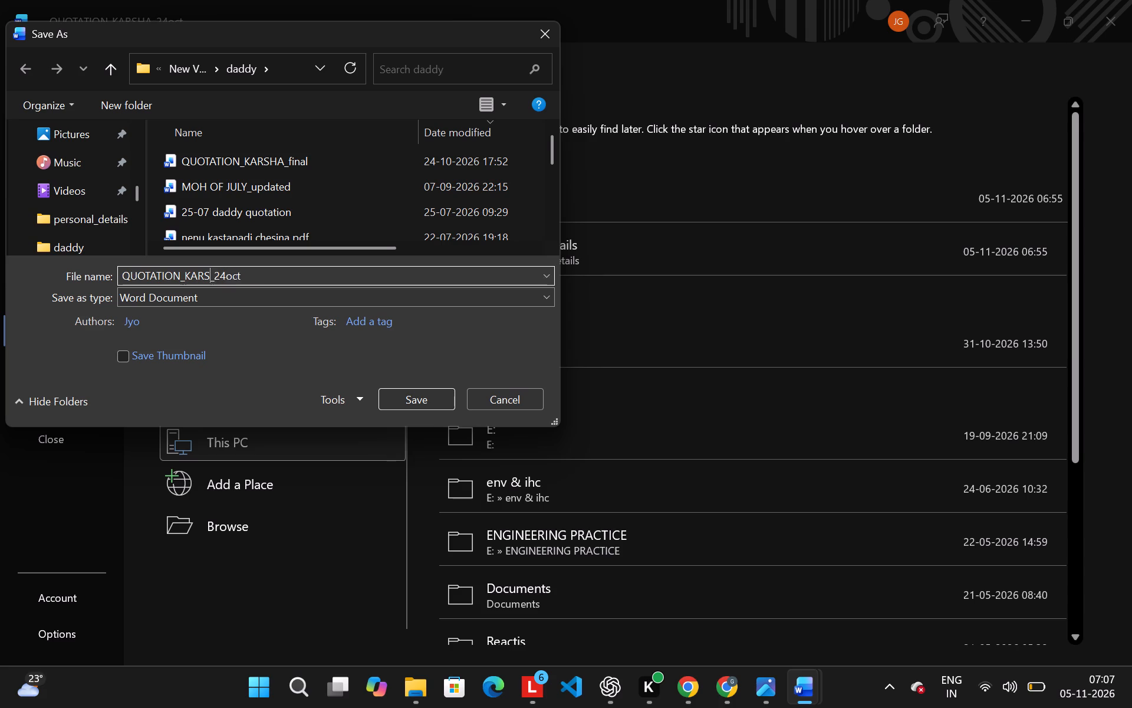
pyautogui.press('BackSpace')
pyautogui.press('BackSpace')
pyautogui.press('BackSpace')
pyautogui.press('BackSpace')
pyautogui.write('SAMAIL')
pyautogui.click(262, 273)
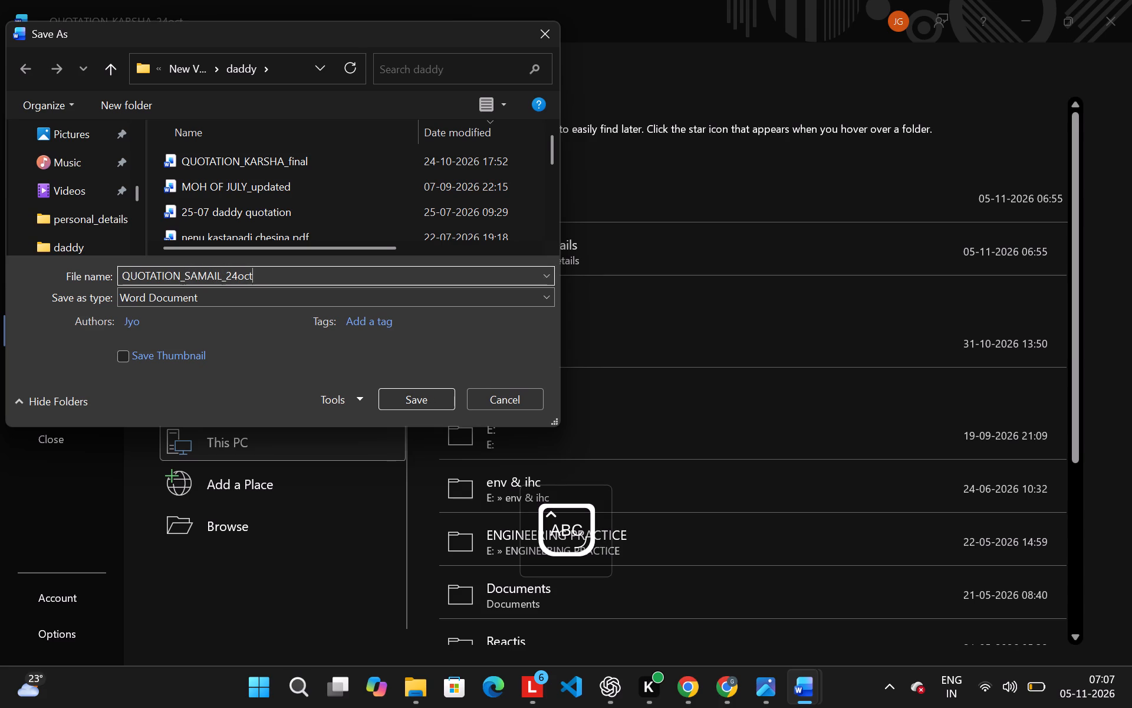
pyautogui.press('BackSpace')
pyautogui.press('BackSpace')
pyautogui.press('BackSpace')
pyautogui.press('BackSpace')
pyautogui.press('BackSpace')
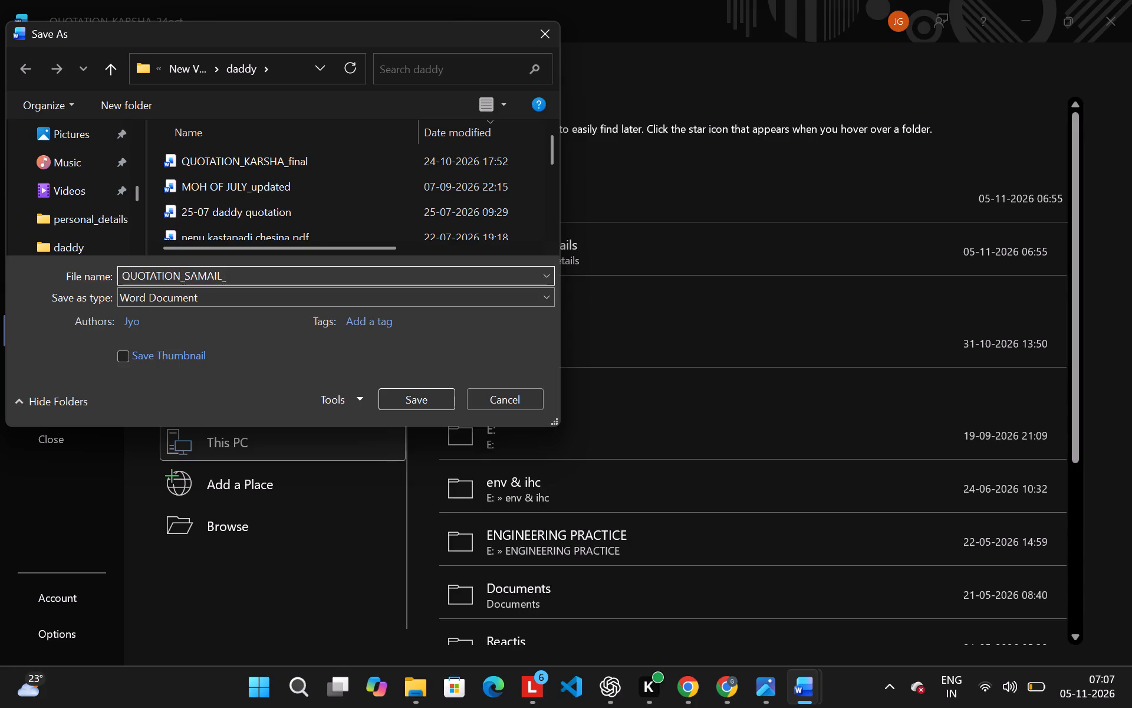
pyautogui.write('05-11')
# Open the choice of file formats for saving the QUOTATION_SAMAIL_05-11 copy.
pyautogui.click(240, 296)
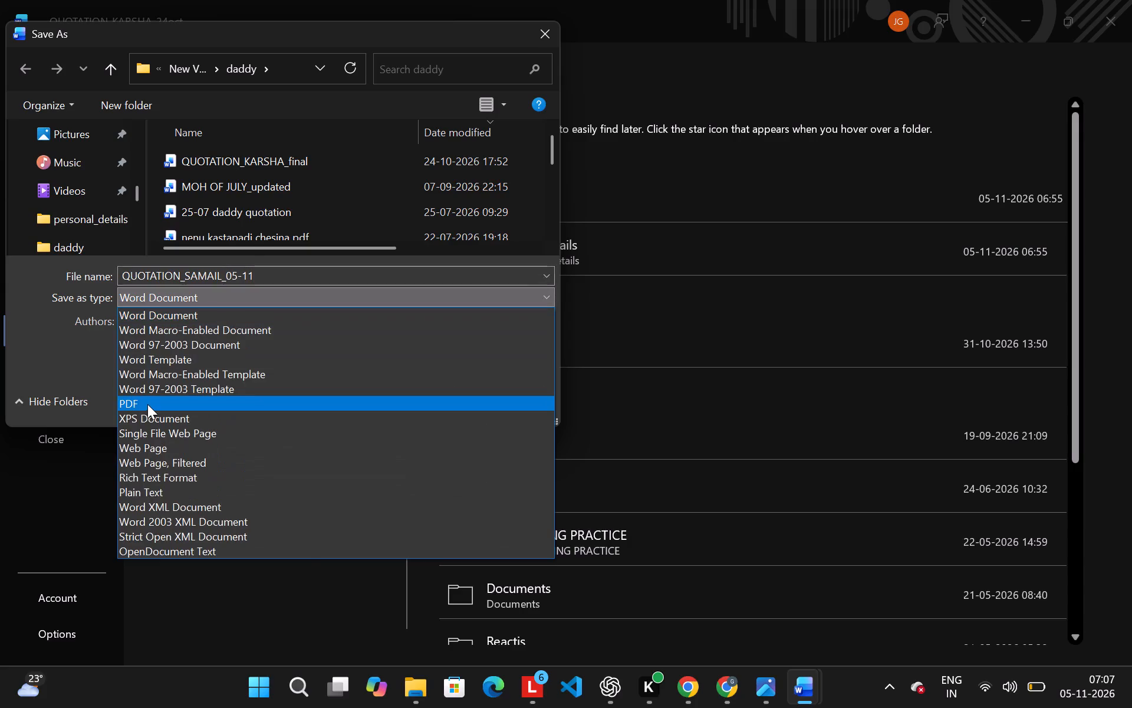
# Set the file format to PDF and save the QUOTATION_SAMAIL_05-11 copy.
pyautogui.click(146, 405)
pyautogui.click(391, 442)
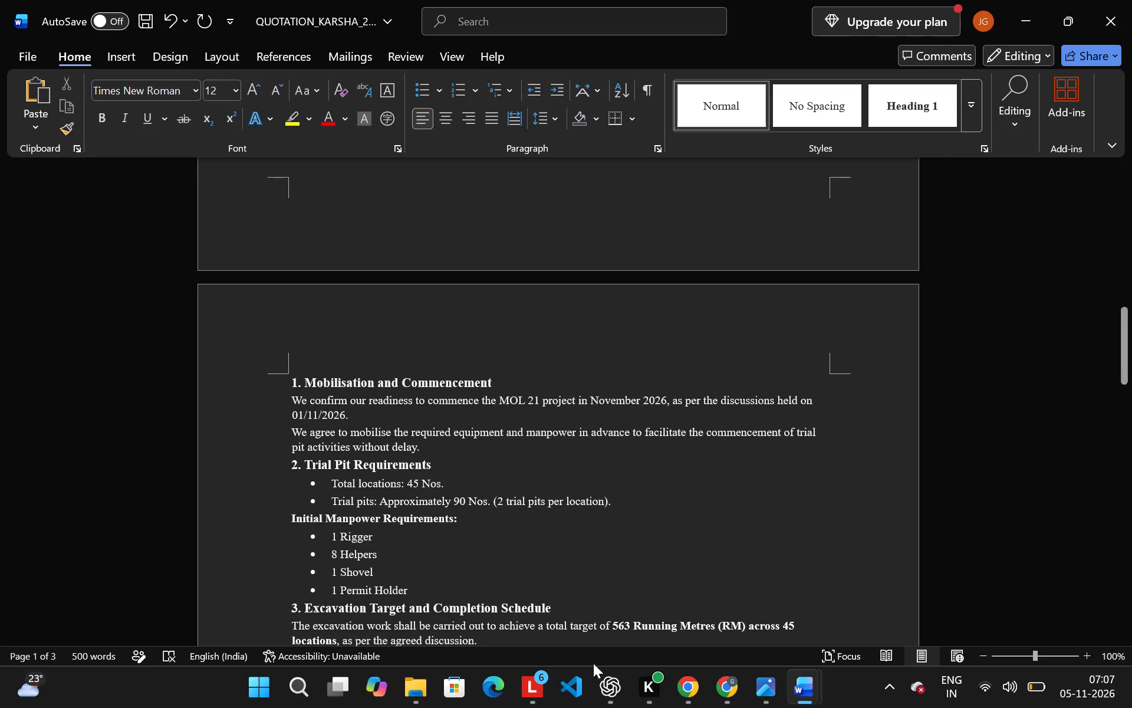
pyautogui.click(431, 686)
pyautogui.scroll(4, 99, 235)
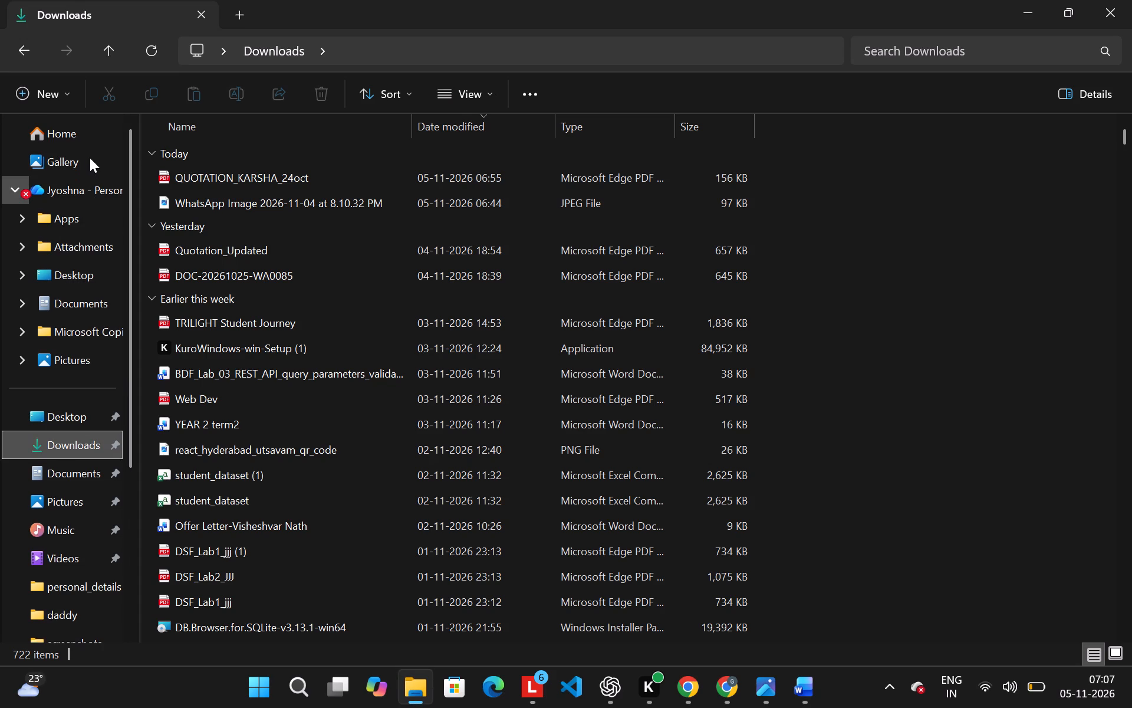
pyautogui.click(84, 145)
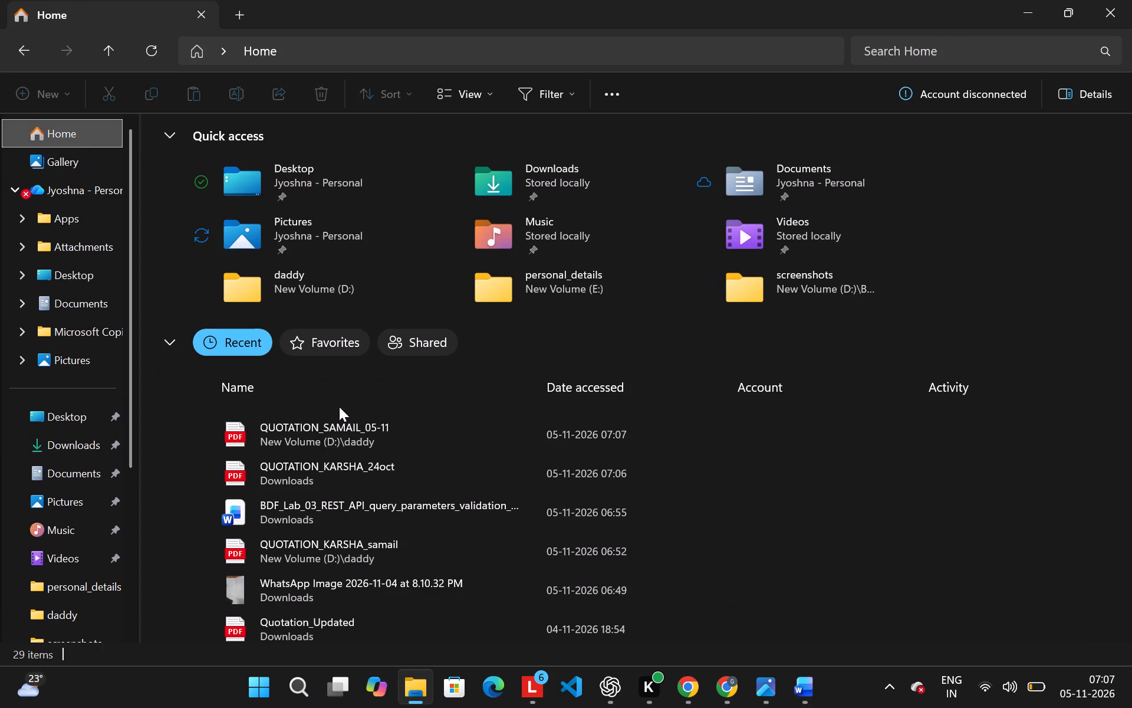